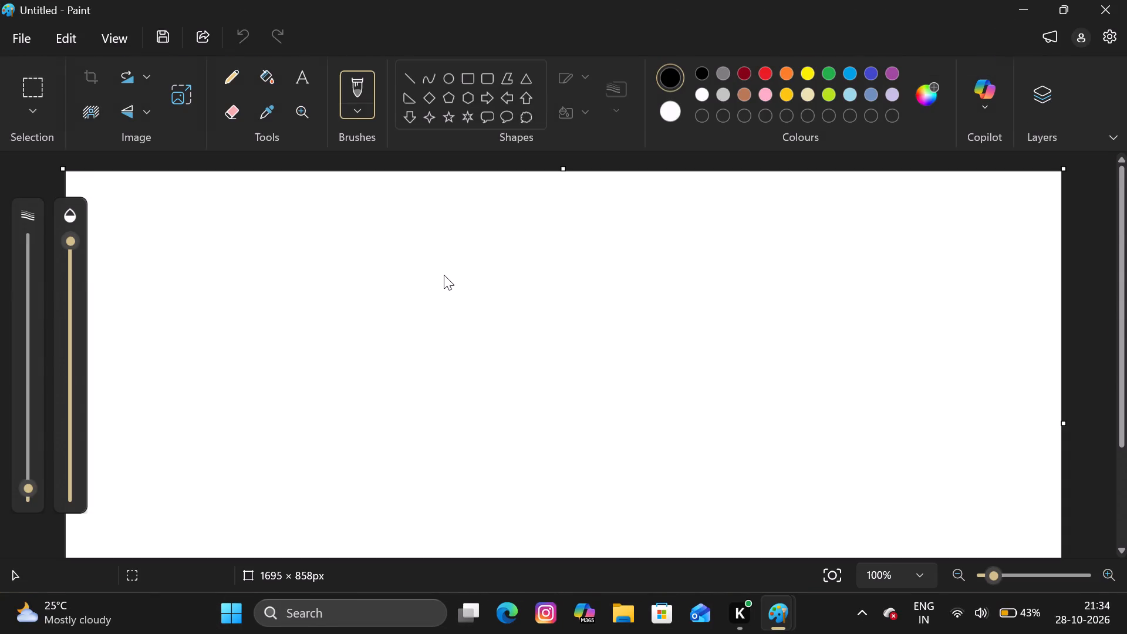
# Set up the Crayon brush in black with a larger stroke size for painting on the canvas.
pyautogui.scroll(-1, 444, 275)
pyautogui.keyDown('ctrl'); pyautogui.scroll(-3, 447, 268); pyautogui.keyUp('ctrl')
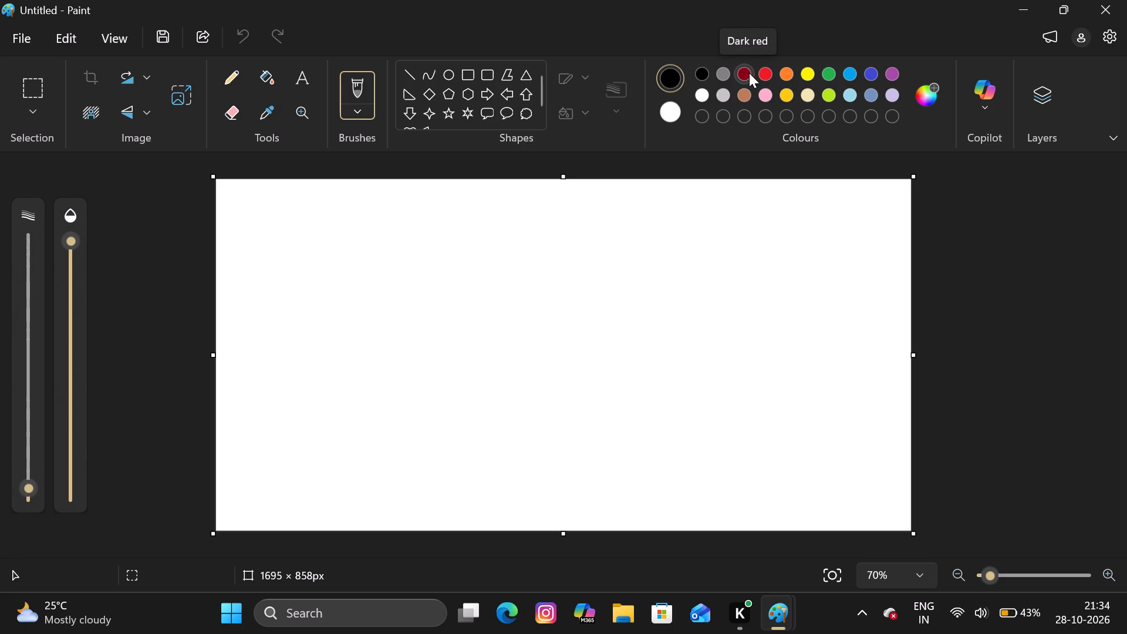
pyautogui.click(889, 77)
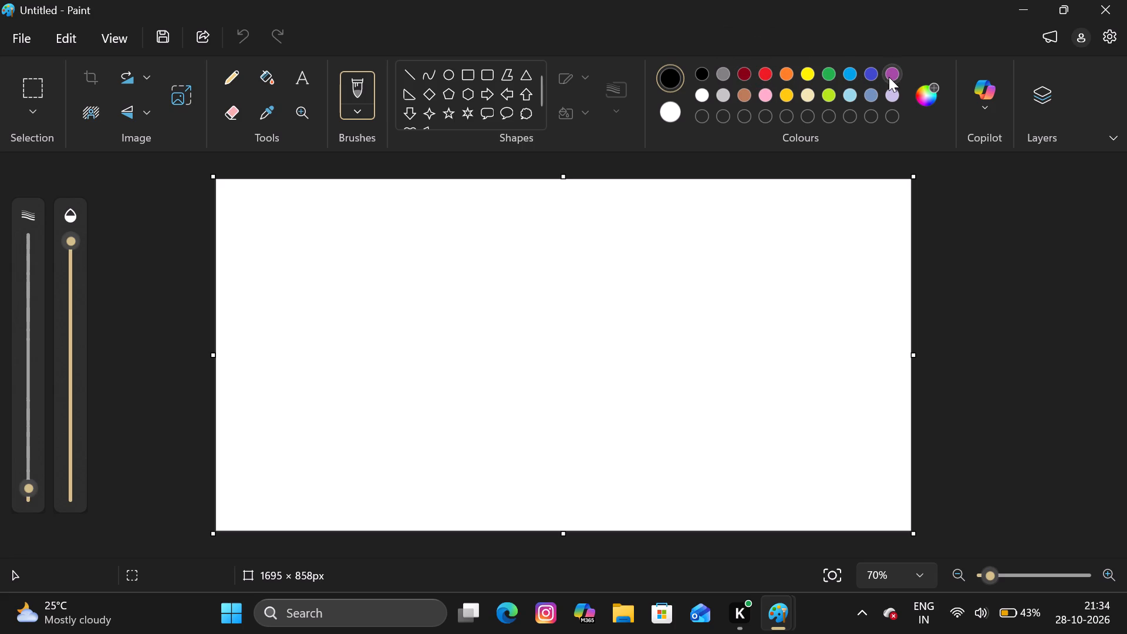
pyautogui.click(879, 76)
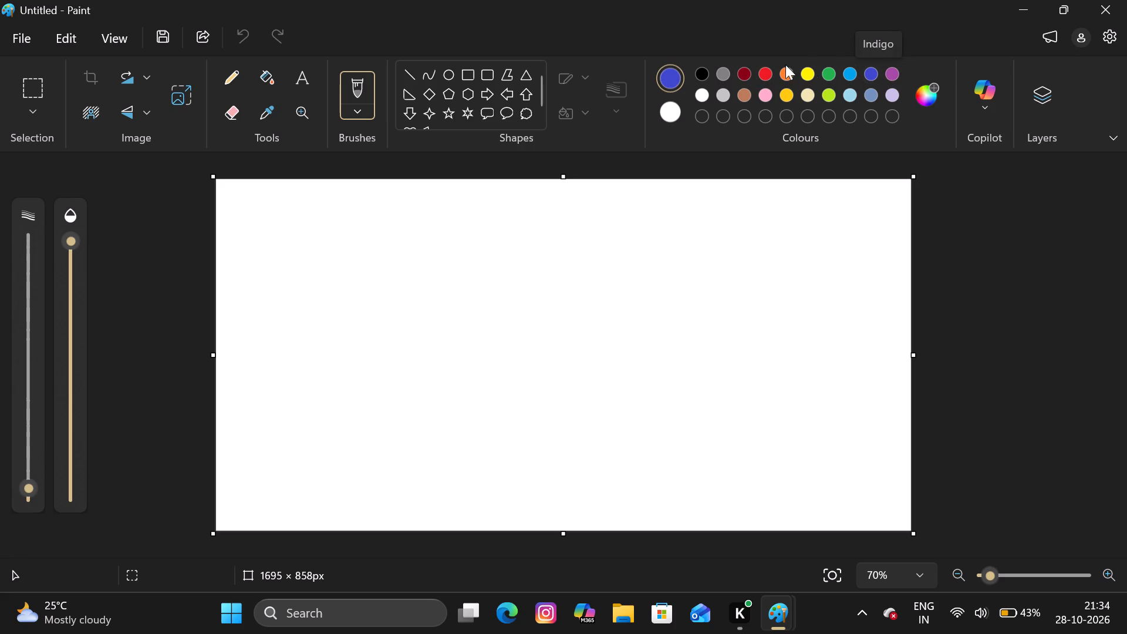
pyautogui.click(698, 76)
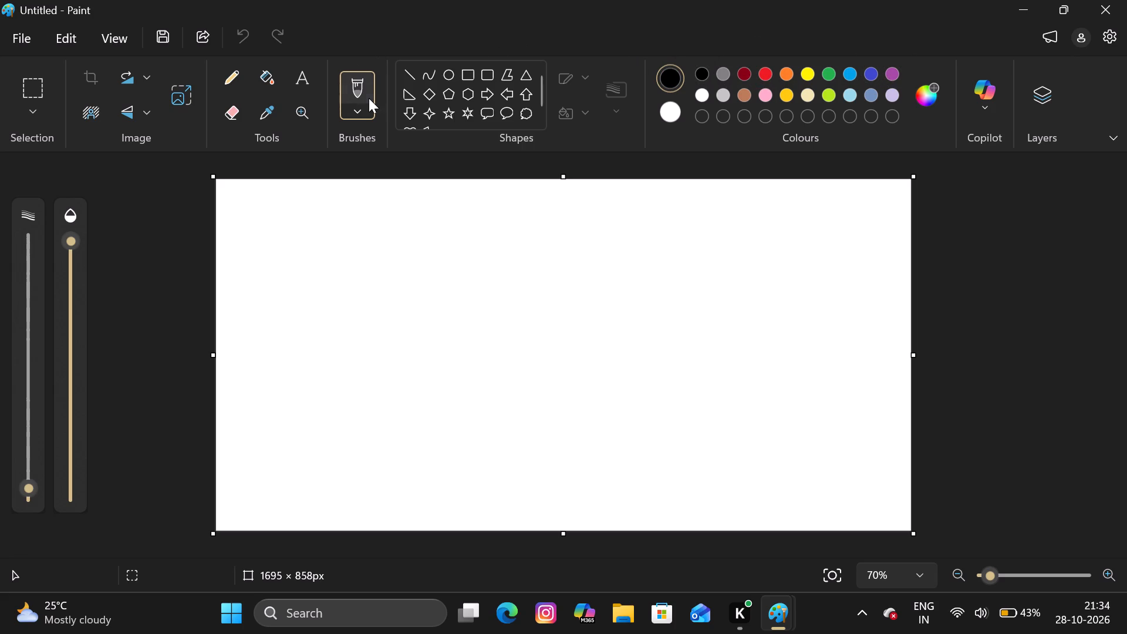
pyautogui.click(355, 114)
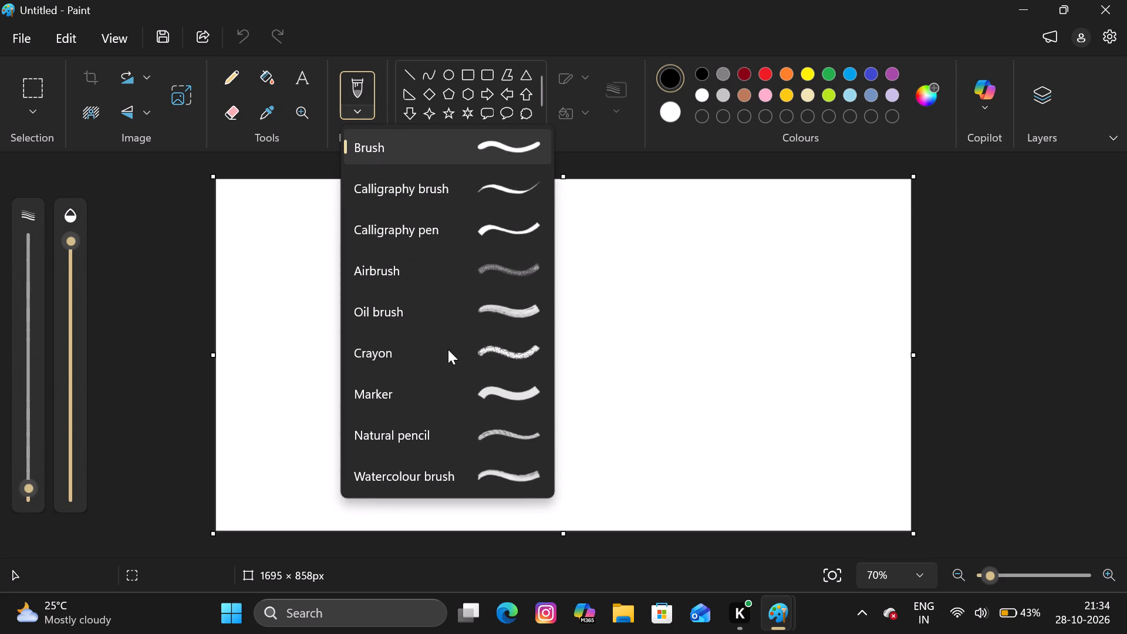
pyautogui.click(481, 366)
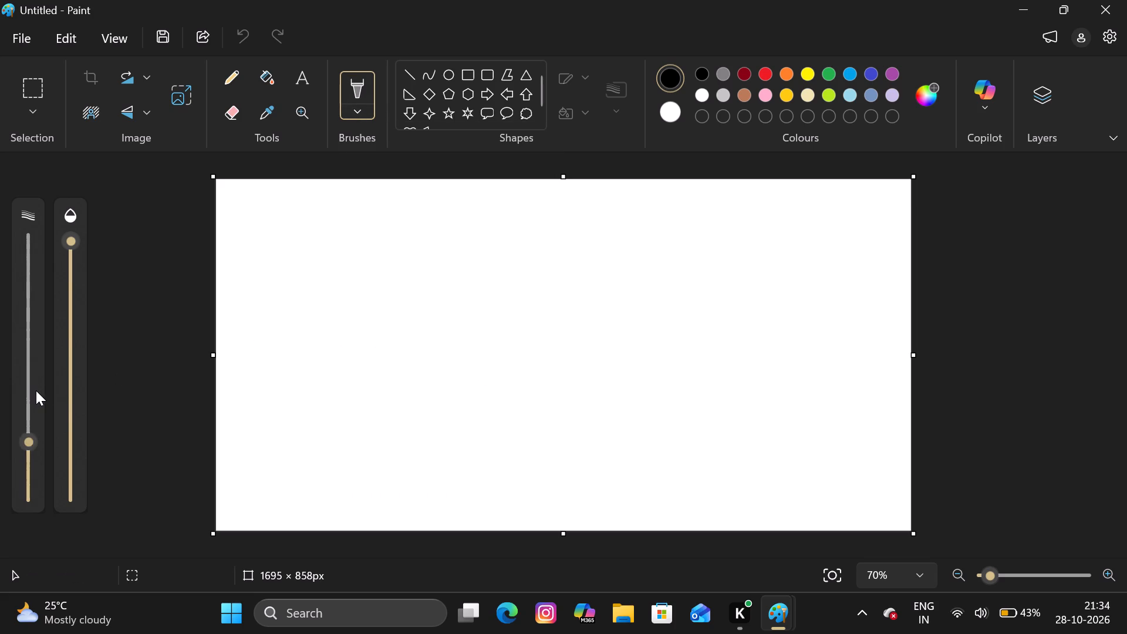
pyautogui.click(36, 390)
pyautogui.click(25, 414)
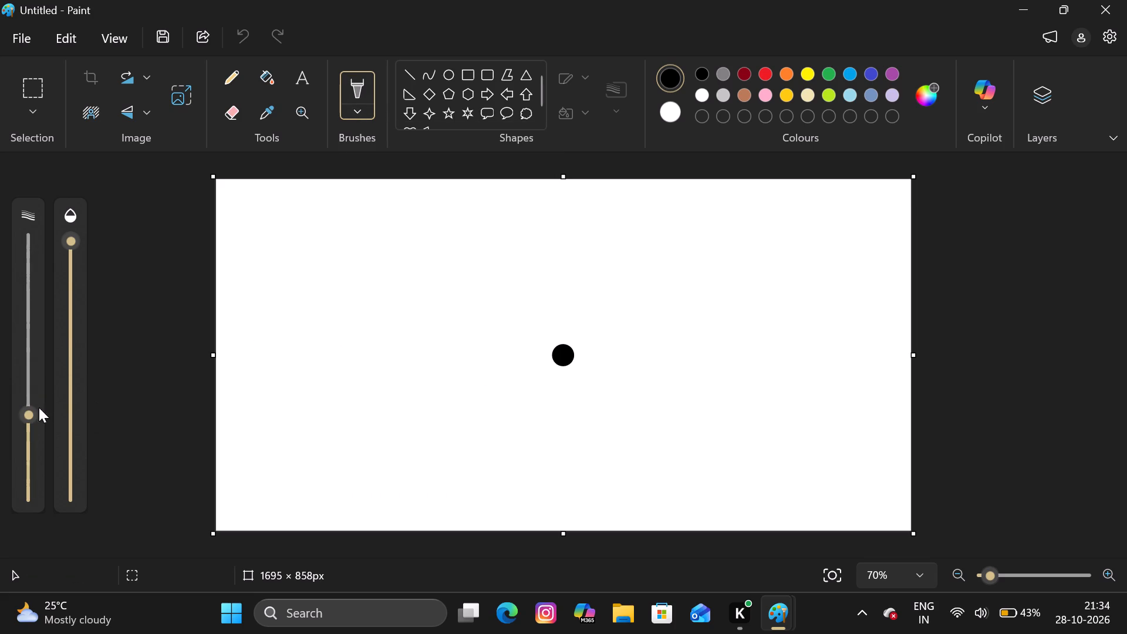
# Paint a rough black crayon band along the canvas's upper edge, covering its full width from the left corner to the right.
pyautogui.moveTo(243, 184); pyautogui.dragTo(242, 183)
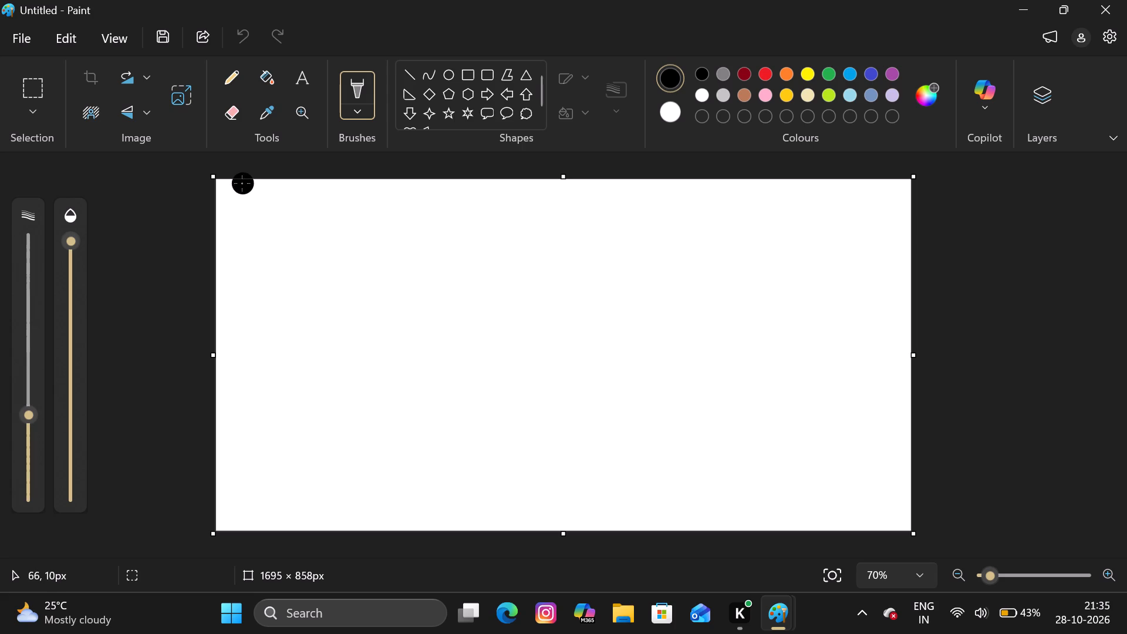
pyautogui.moveTo(242, 183); pyautogui.dragTo(248, 184)
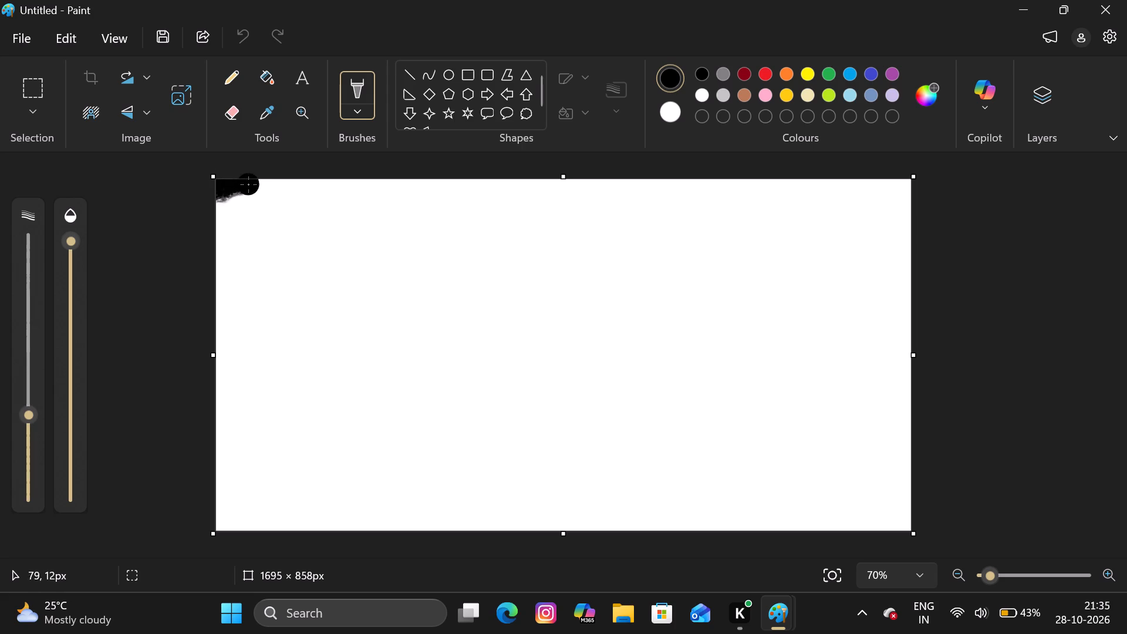
pyautogui.moveTo(248, 184); pyautogui.dragTo(259, 194)
pyautogui.moveTo(259, 194); pyautogui.dragTo(252, 174)
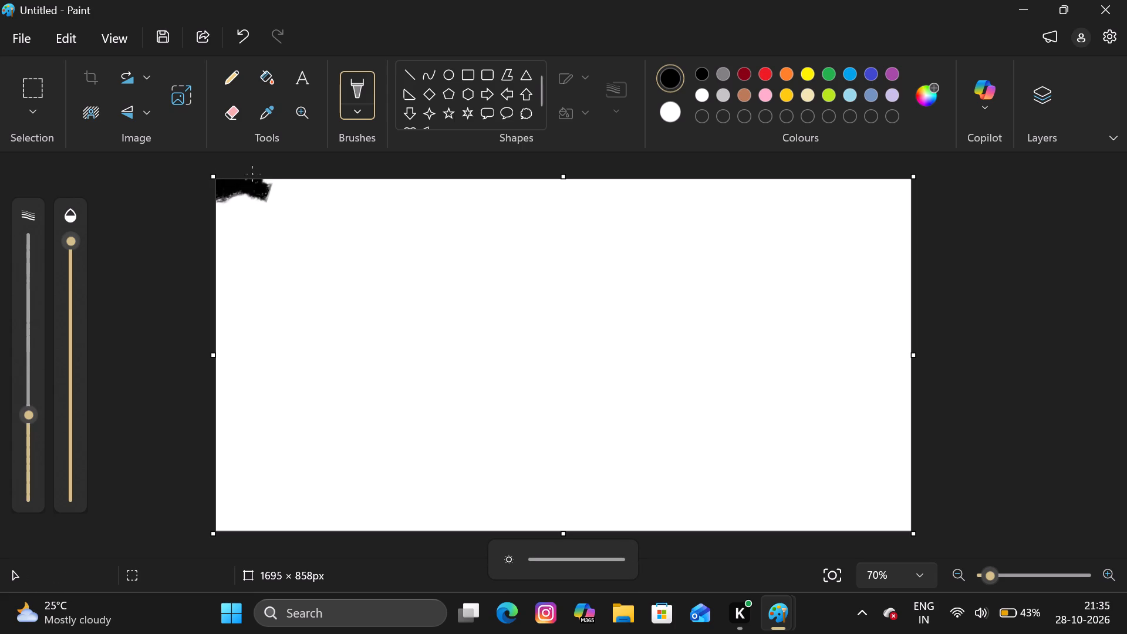
pyautogui.moveTo(252, 174); pyautogui.dragTo(303, 187)
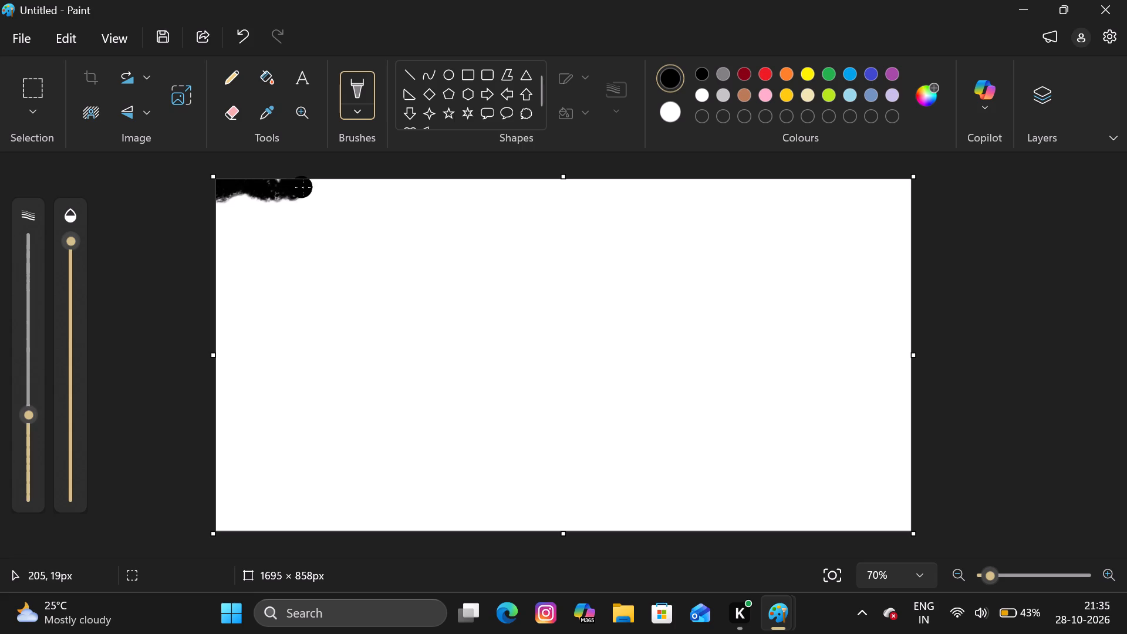
pyautogui.moveTo(303, 187); pyautogui.dragTo(340, 183)
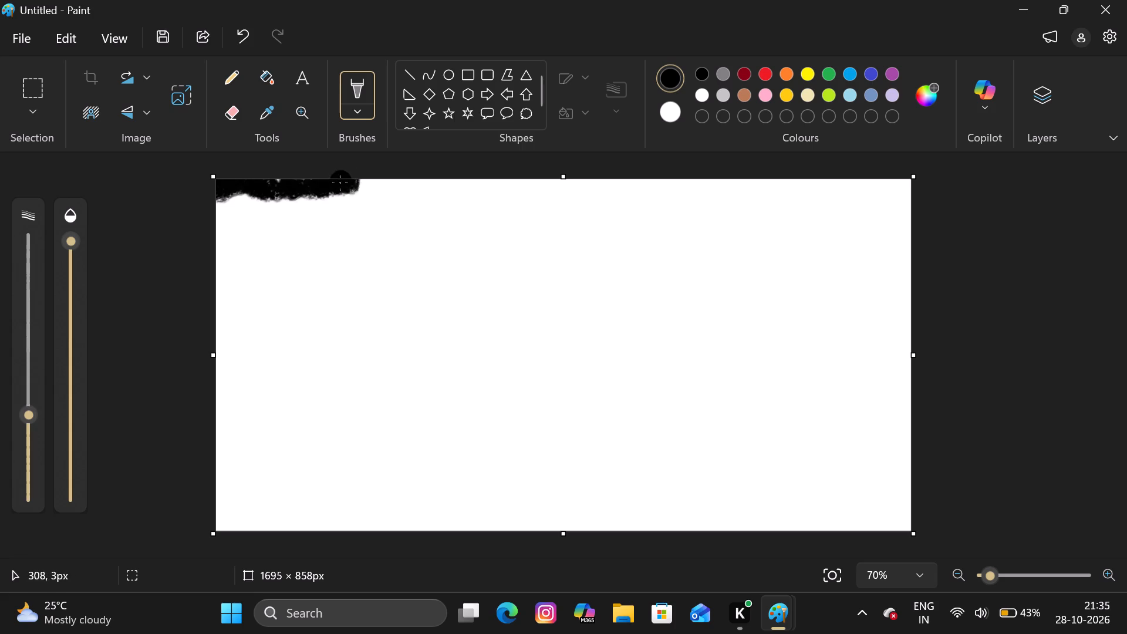
pyautogui.moveTo(340, 183); pyautogui.dragTo(432, 187)
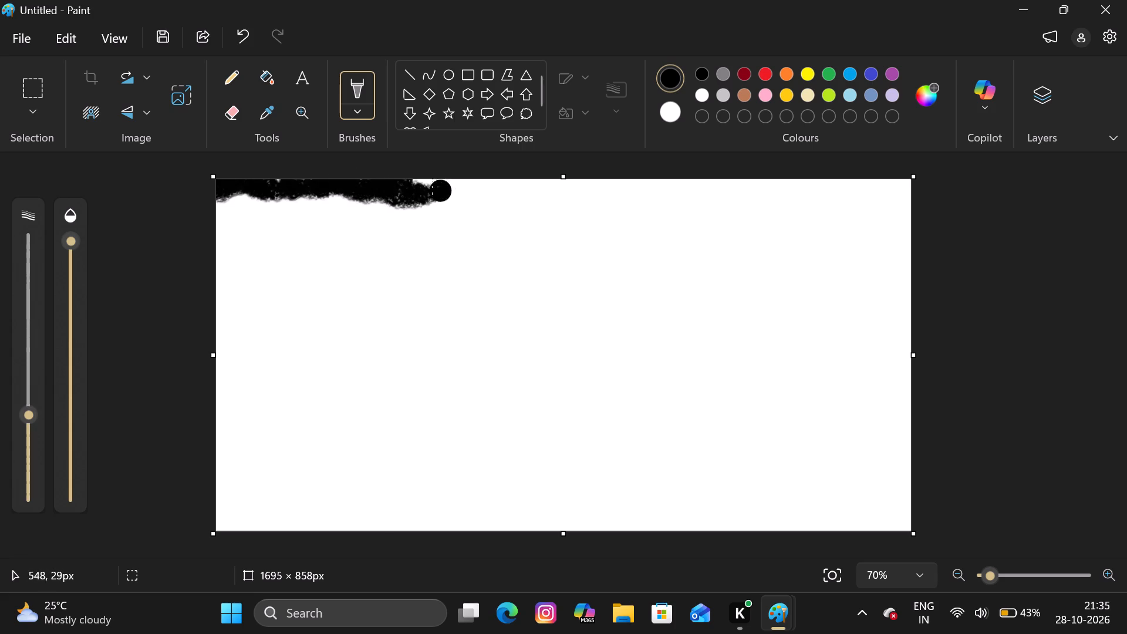
pyautogui.moveTo(432, 187); pyautogui.dragTo(531, 190)
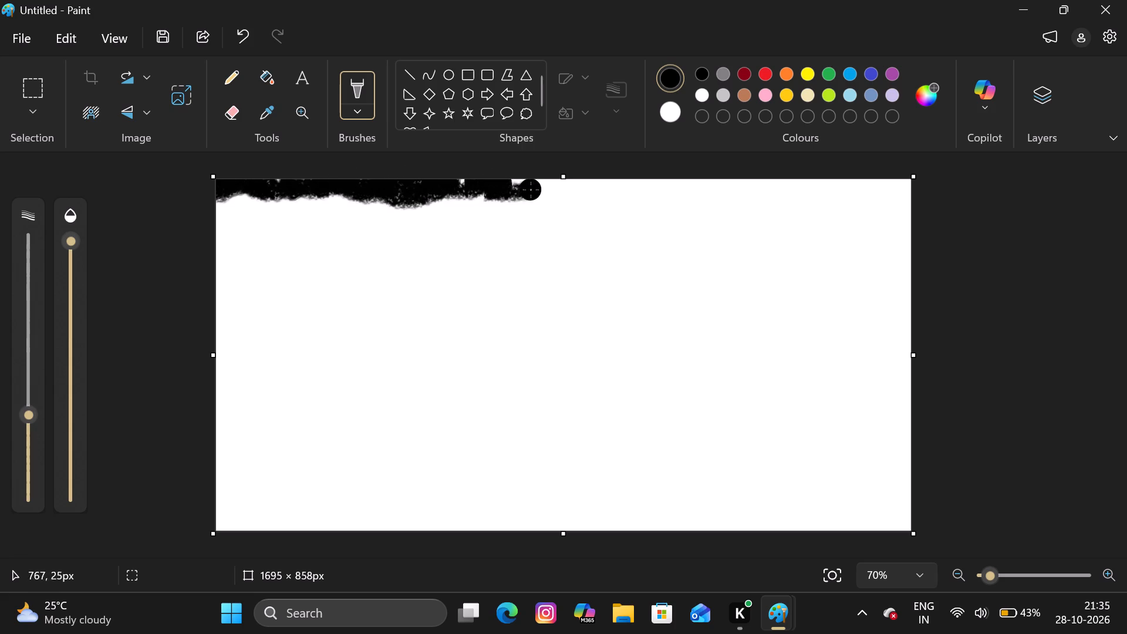
pyautogui.moveTo(531, 190); pyautogui.dragTo(635, 184)
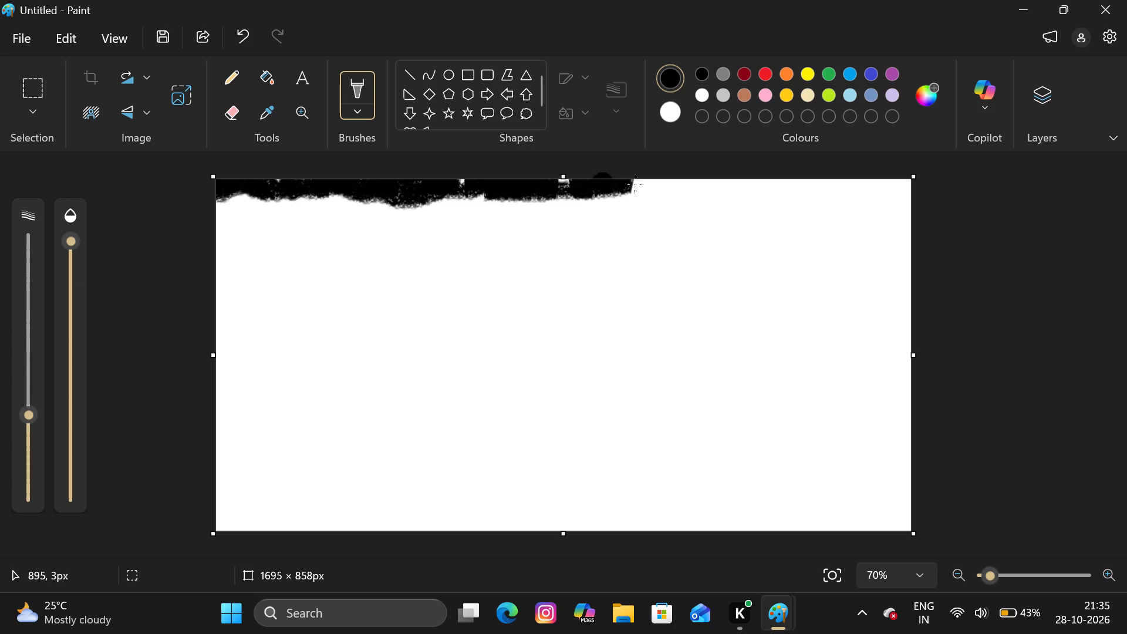
pyautogui.moveTo(635, 184); pyautogui.dragTo(678, 188)
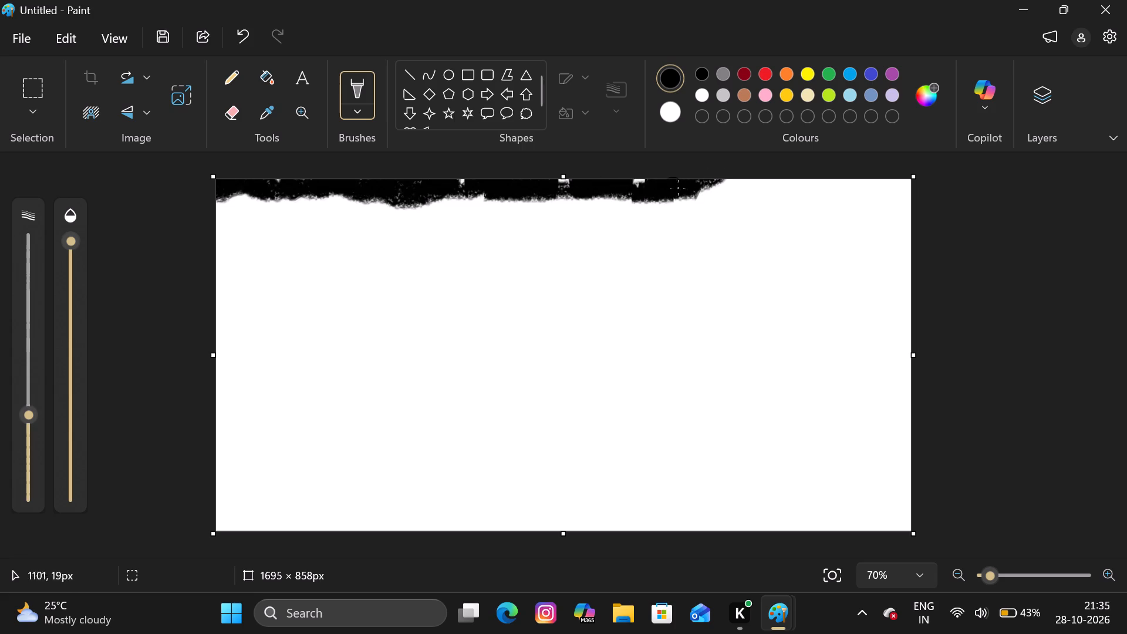
pyautogui.moveTo(678, 188); pyautogui.dragTo(790, 192)
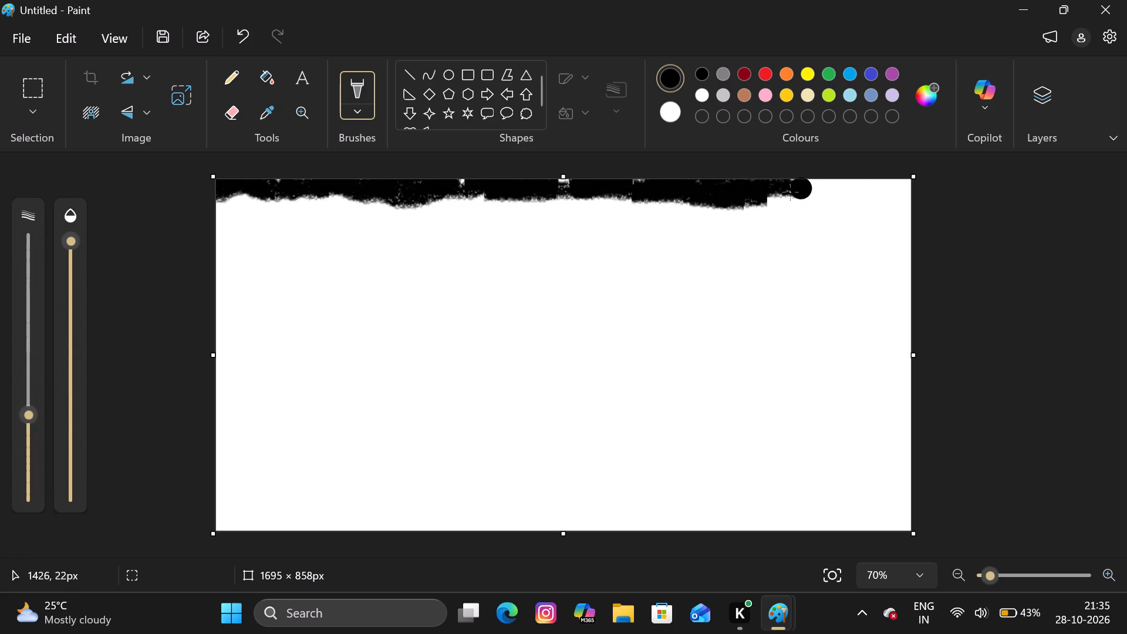
pyautogui.moveTo(790, 192); pyautogui.dragTo(926, 170)
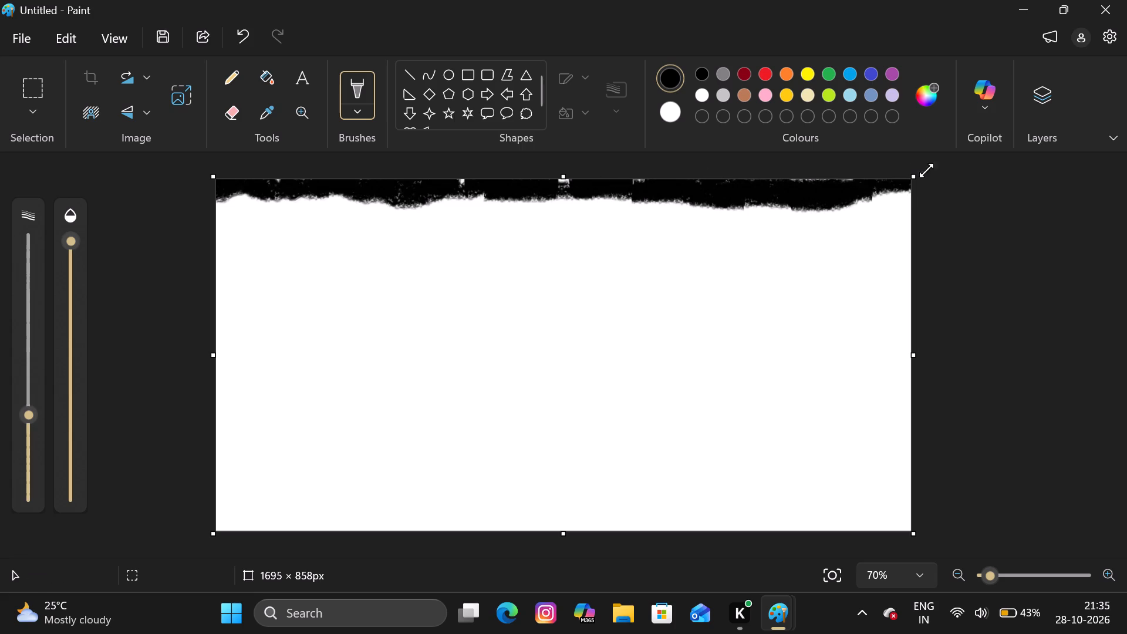
pyautogui.moveTo(926, 170); pyautogui.dragTo(875, 197)
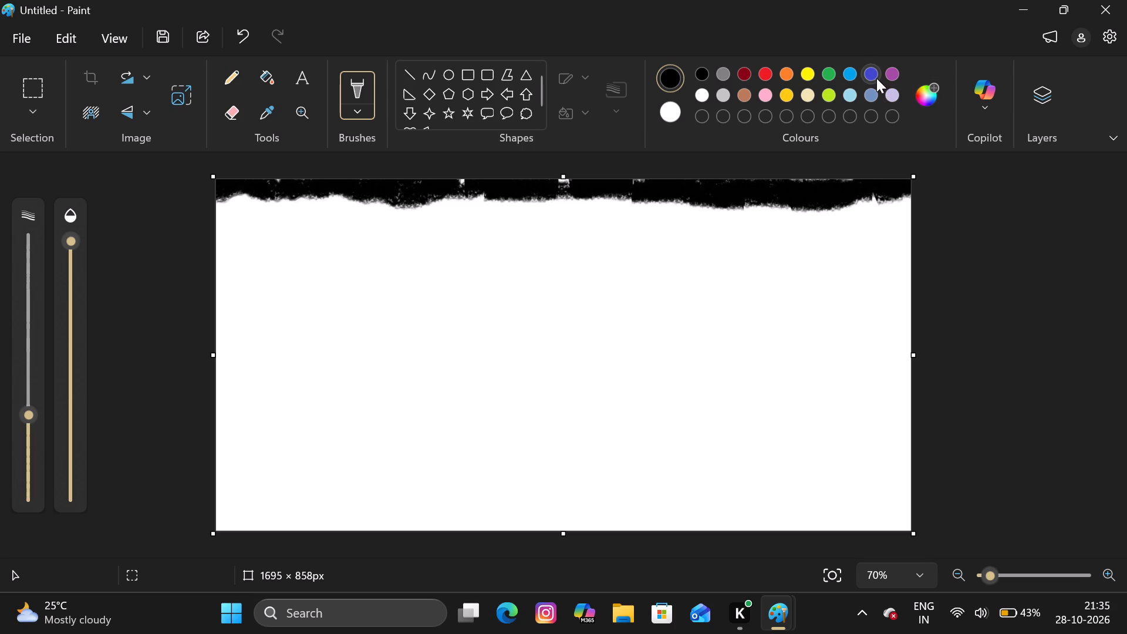
# Darken the indigo colour to a custom navy, #161947, and make it the painting colour.
pyautogui.click(876, 78)
pyautogui.click(927, 96)
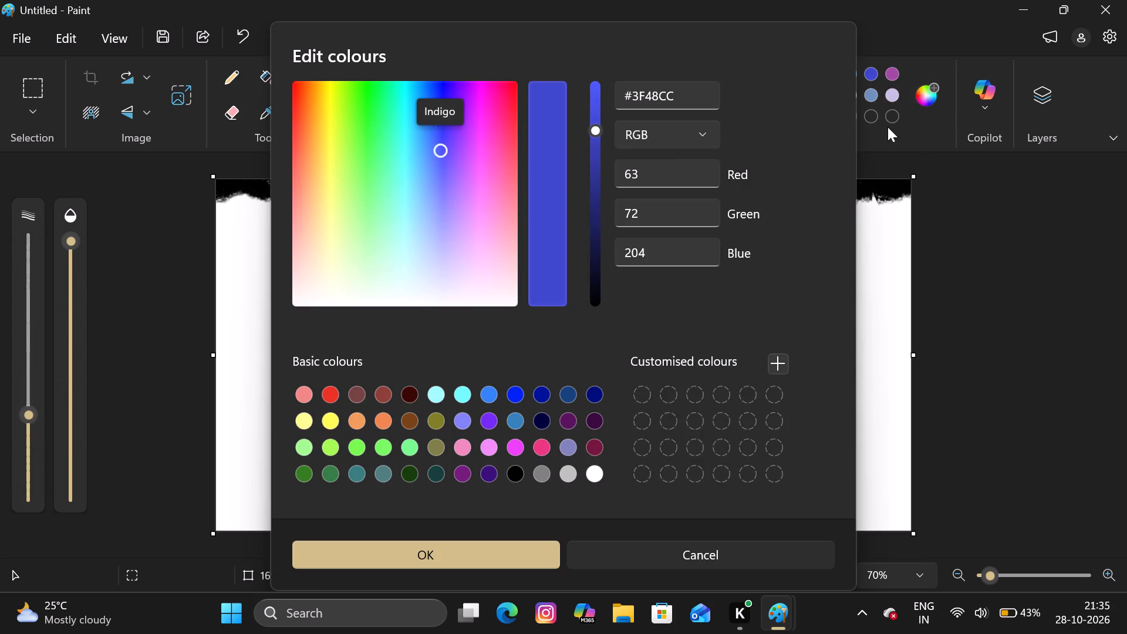
pyautogui.click(591, 224)
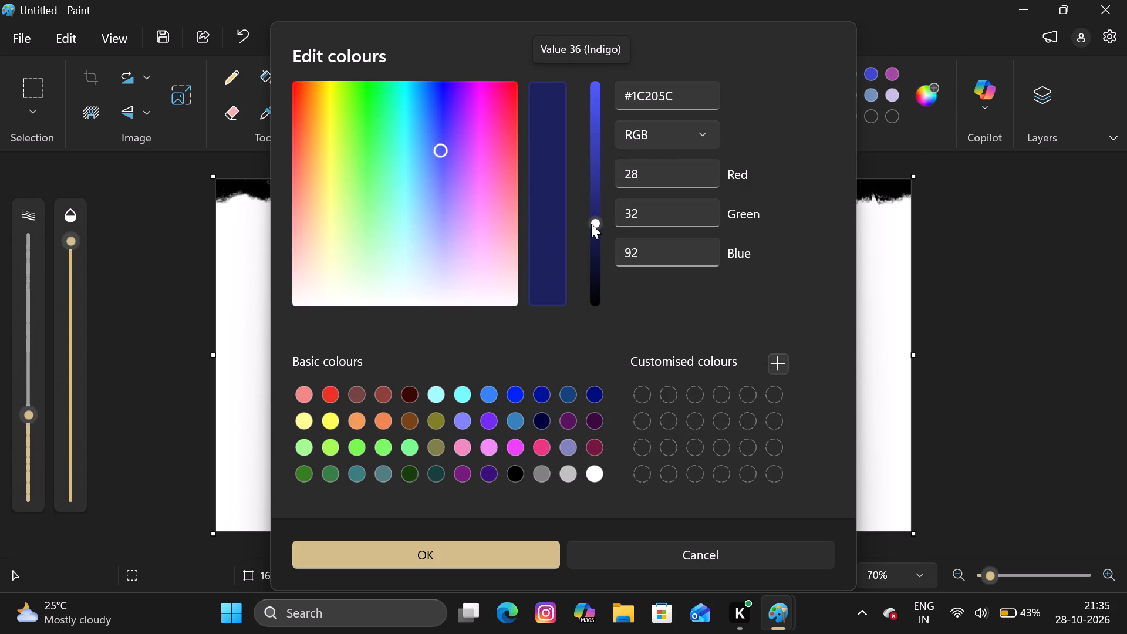
pyautogui.click(594, 233)
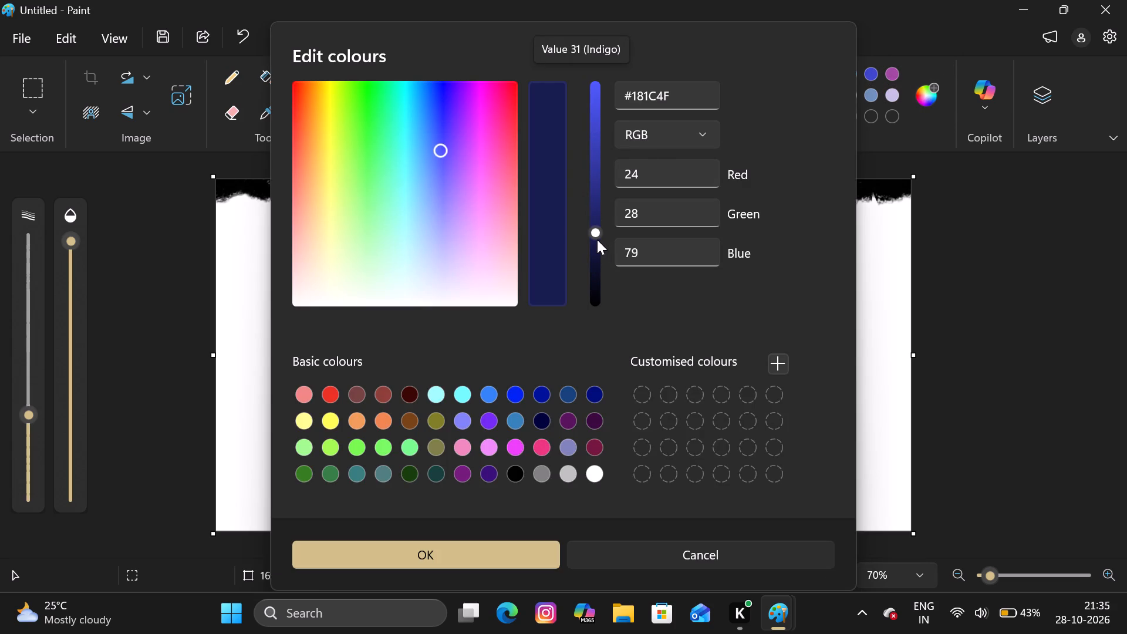
pyautogui.click(597, 240)
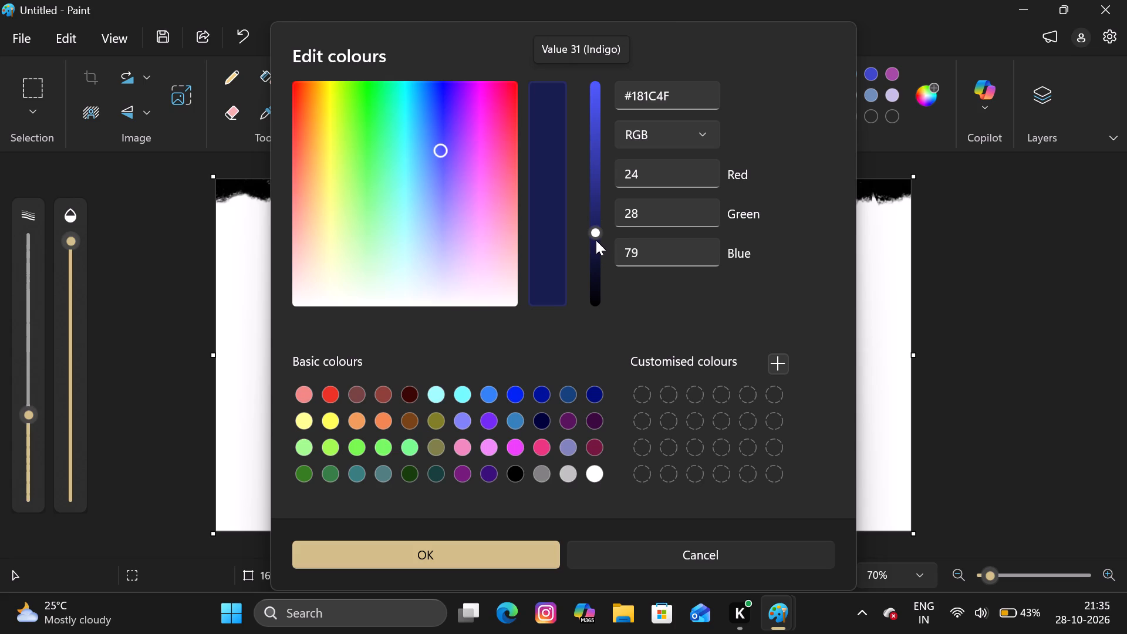
pyautogui.click(596, 241)
pyautogui.click(482, 545)
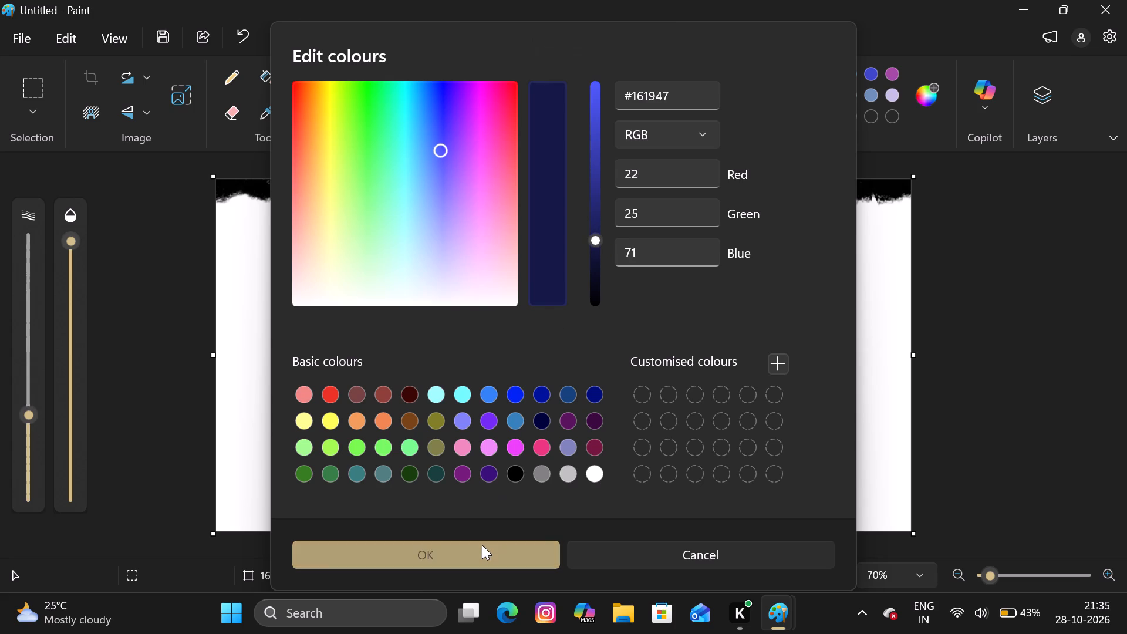
# Paint a rough navy crayon band just below the black one, overlapping its lower edge across the canvas's full width and filling gaps.
pyautogui.click(234, 207)
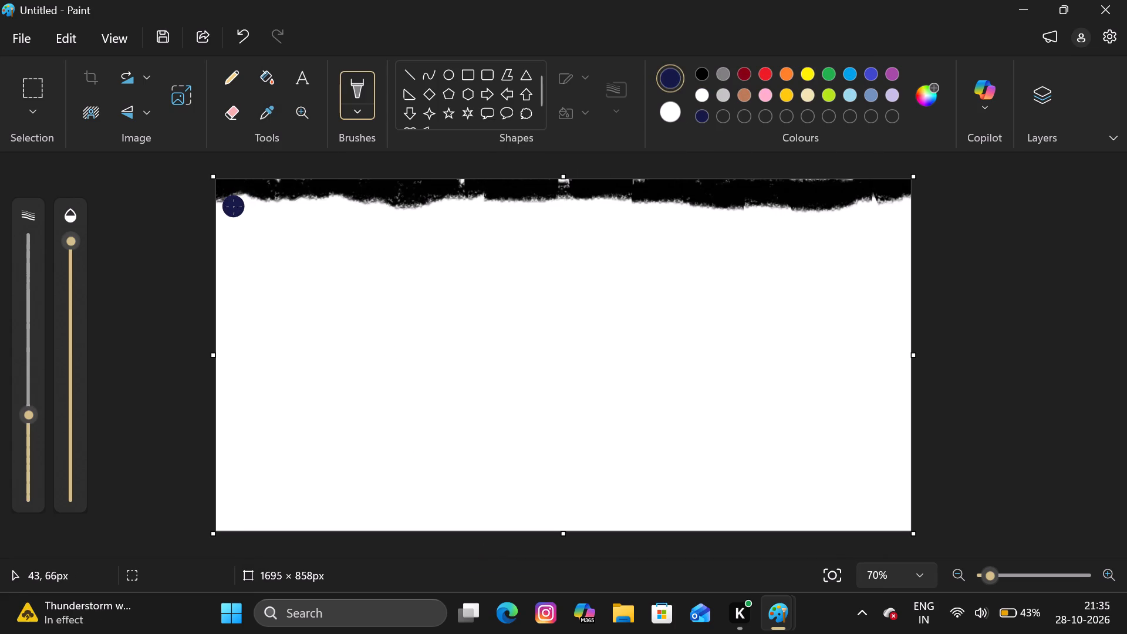
pyautogui.moveTo(234, 207); pyautogui.dragTo(226, 213)
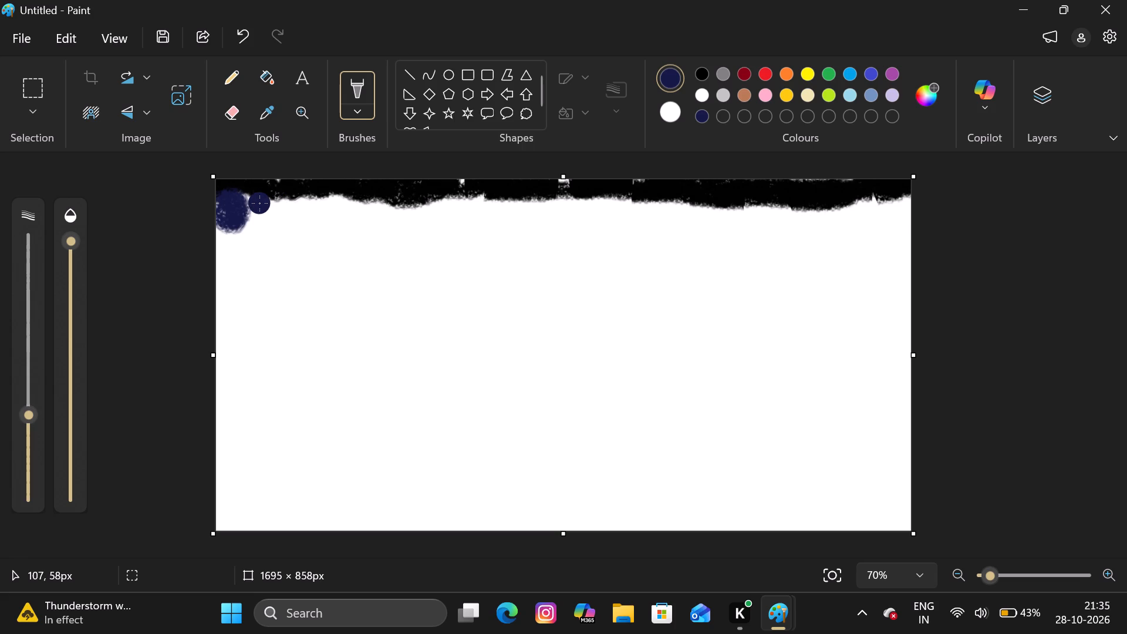
pyautogui.moveTo(259, 203); pyautogui.dragTo(275, 209)
pyautogui.moveTo(275, 209); pyautogui.dragTo(355, 213)
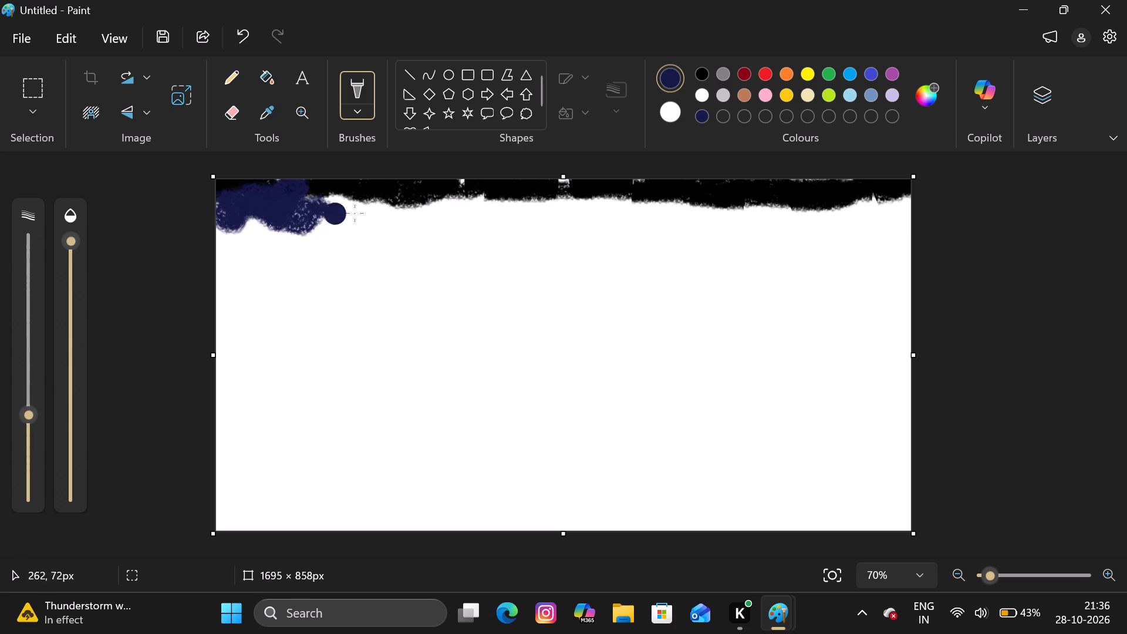
pyautogui.moveTo(355, 213); pyautogui.dragTo(353, 222)
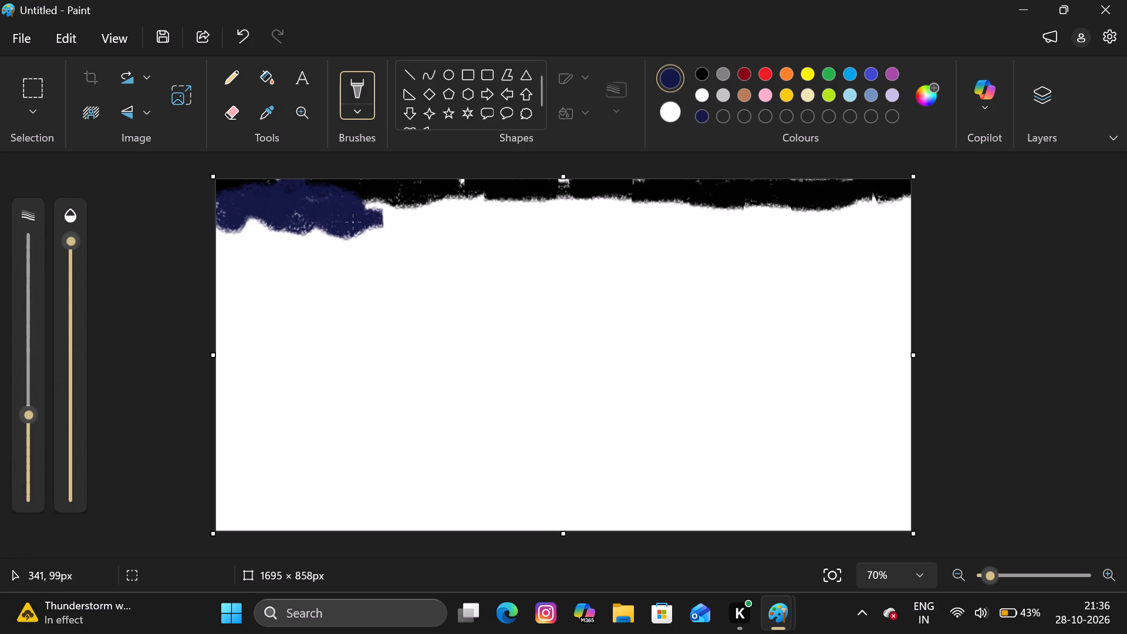
pyautogui.moveTo(353, 222); pyautogui.dragTo(414, 214)
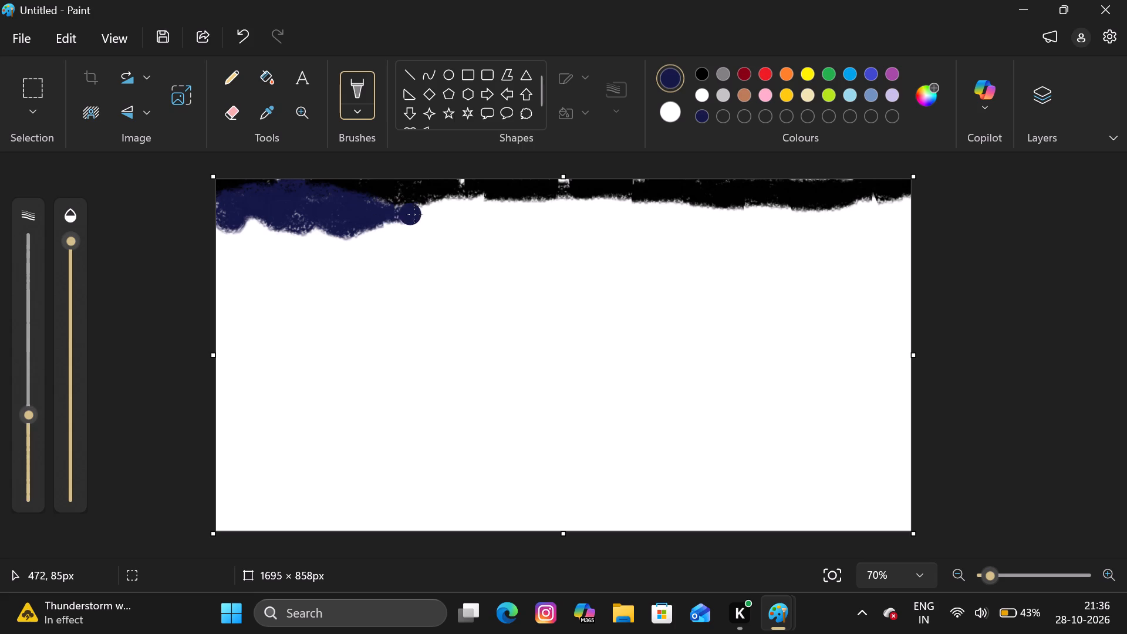
pyautogui.moveTo(414, 214); pyautogui.dragTo(401, 205)
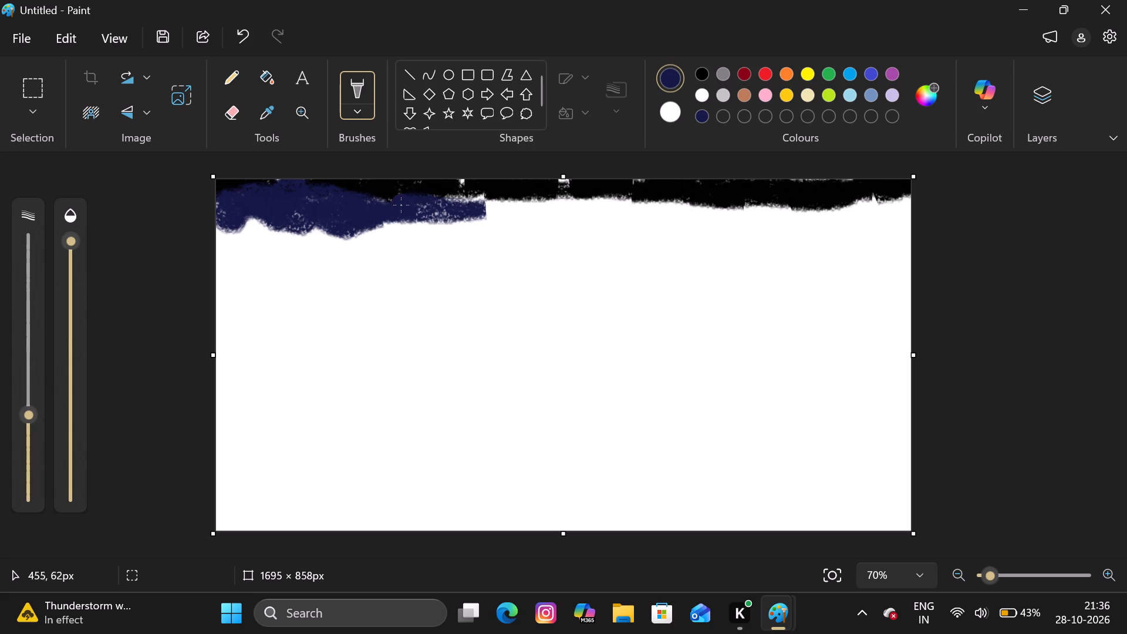
pyautogui.moveTo(401, 205); pyautogui.dragTo(490, 209)
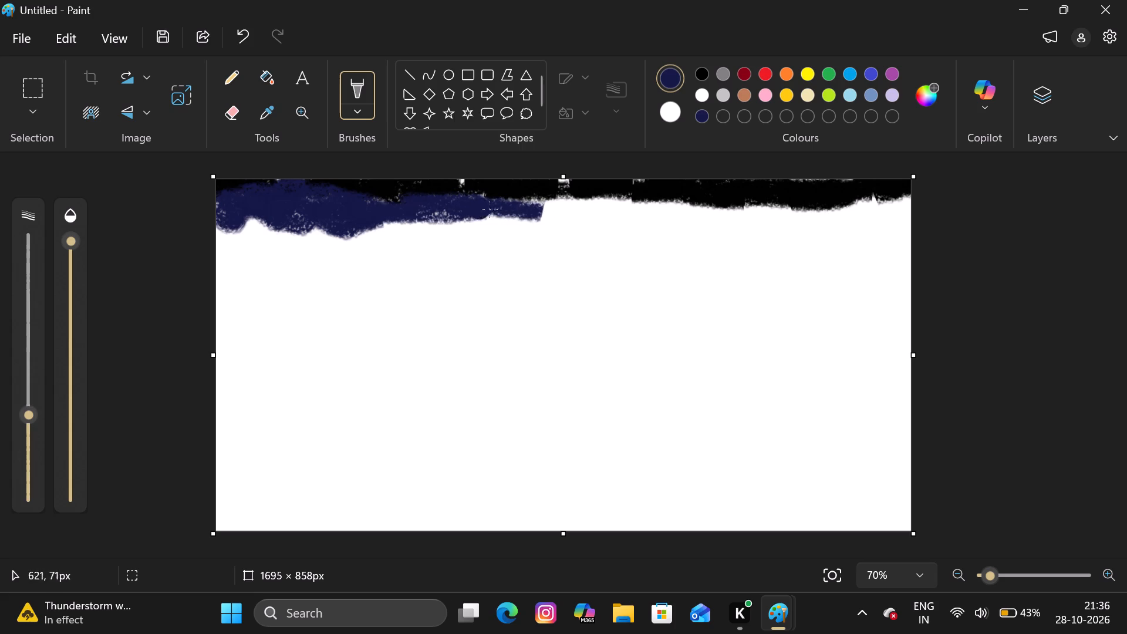
pyautogui.moveTo(490, 209); pyautogui.dragTo(609, 210)
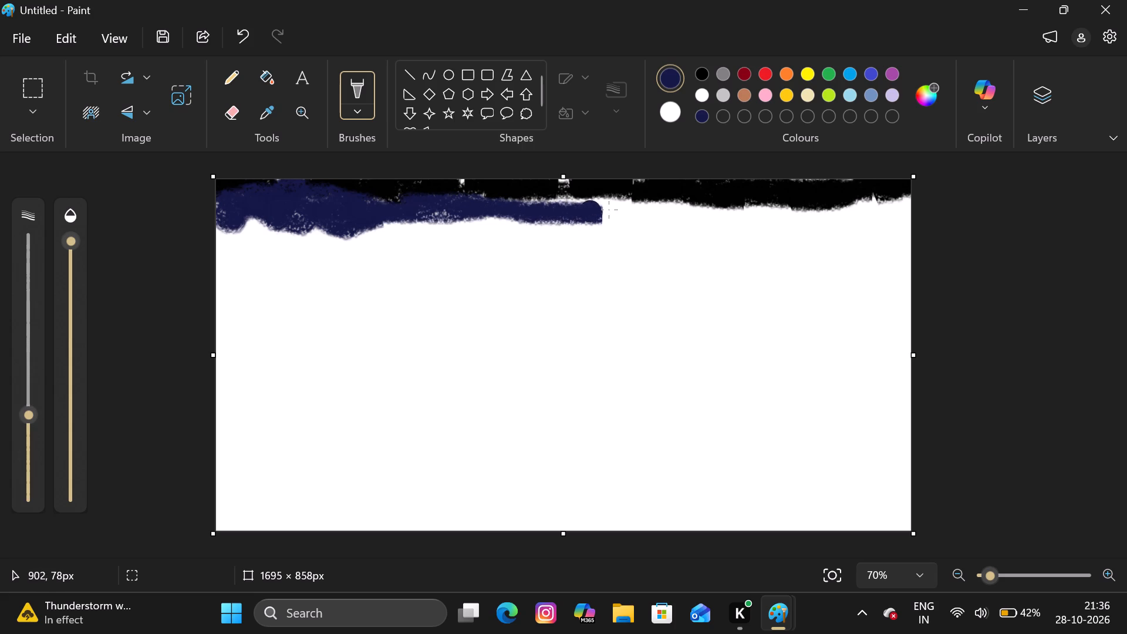
pyautogui.moveTo(609, 210); pyautogui.dragTo(585, 201)
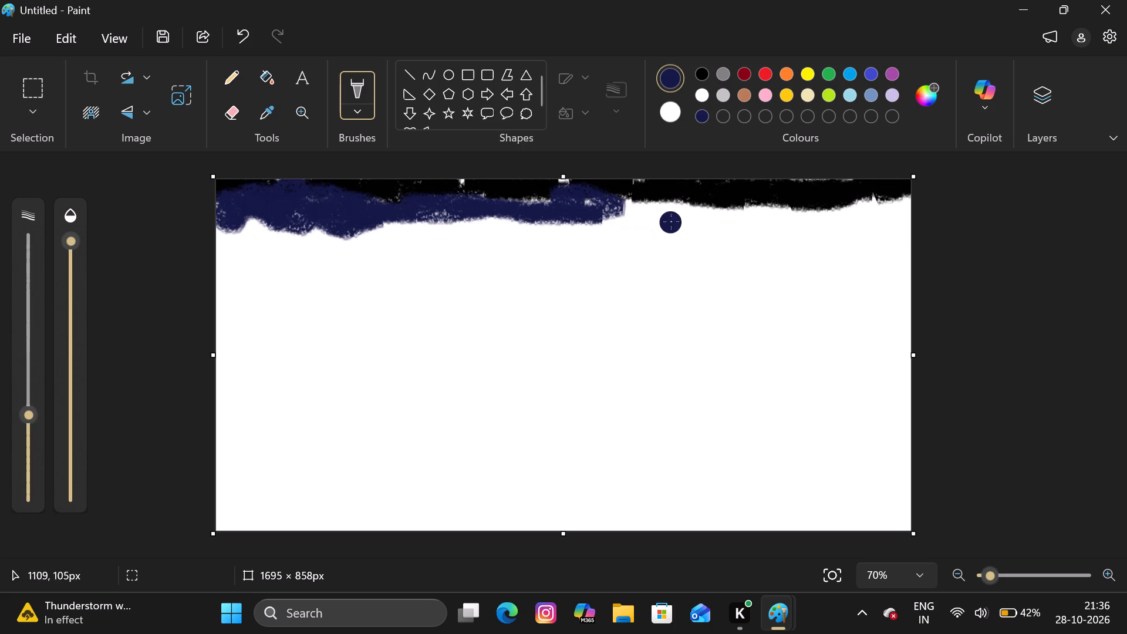
pyautogui.moveTo(650, 213); pyautogui.dragTo(626, 201)
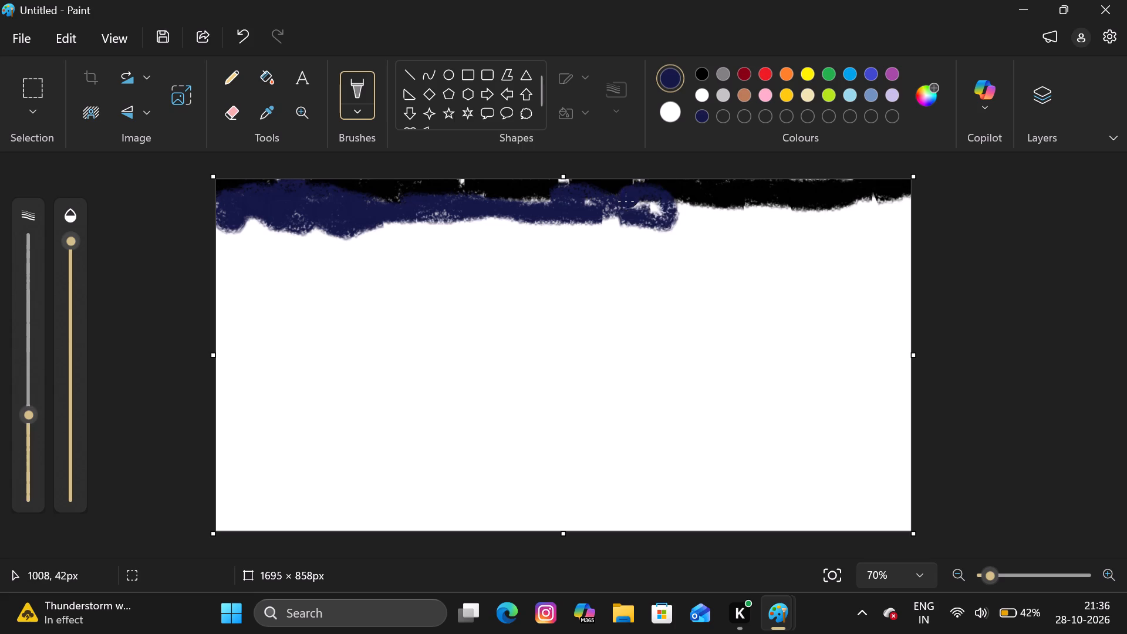
pyautogui.moveTo(626, 201); pyautogui.dragTo(753, 218)
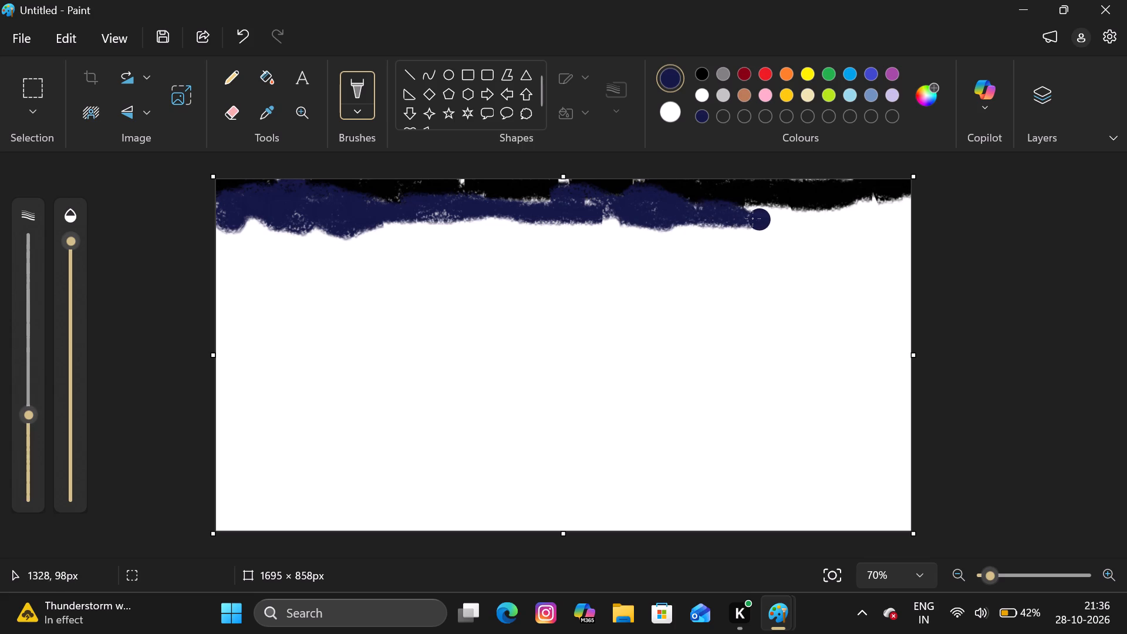
pyautogui.moveTo(753, 218); pyautogui.dragTo(908, 210)
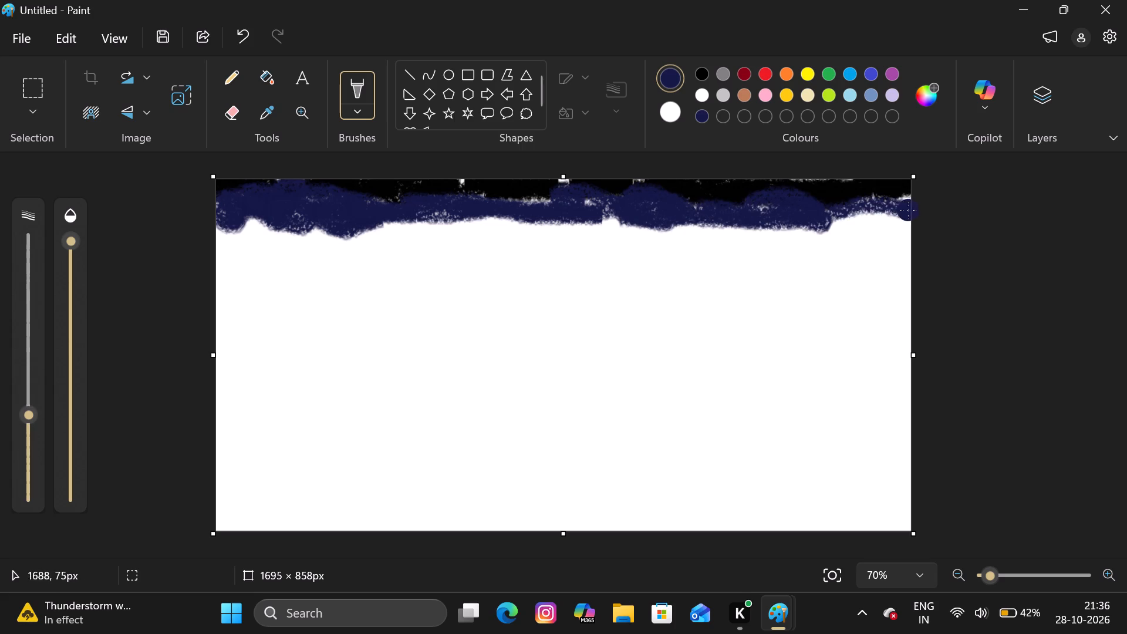
pyautogui.moveTo(908, 210); pyautogui.dragTo(869, 211)
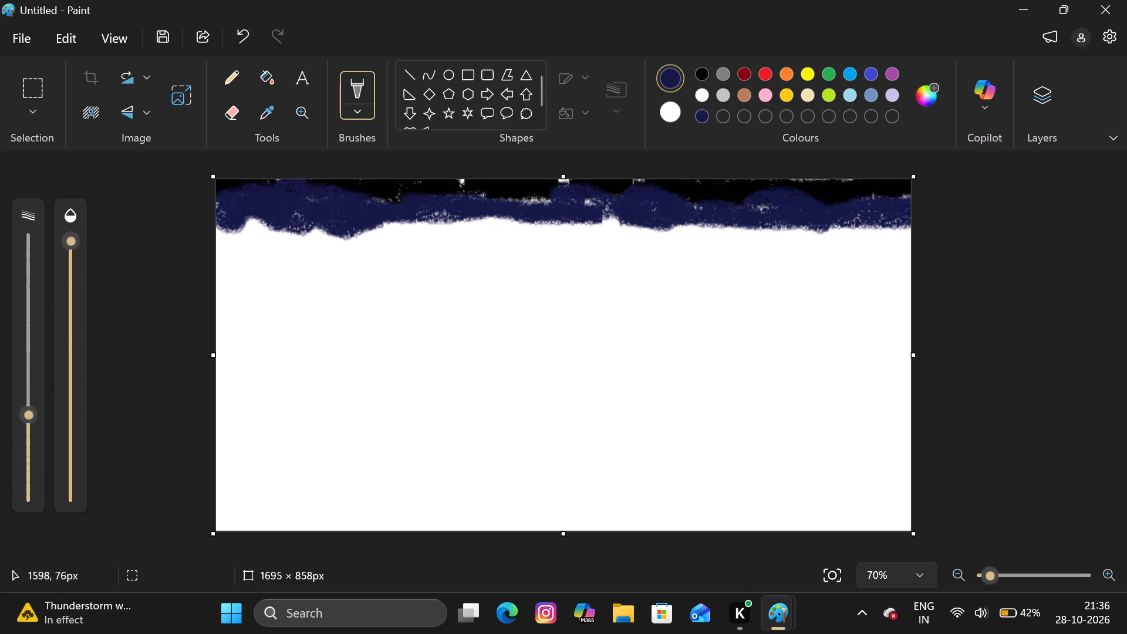
pyautogui.moveTo(869, 211); pyautogui.dragTo(569, 209)
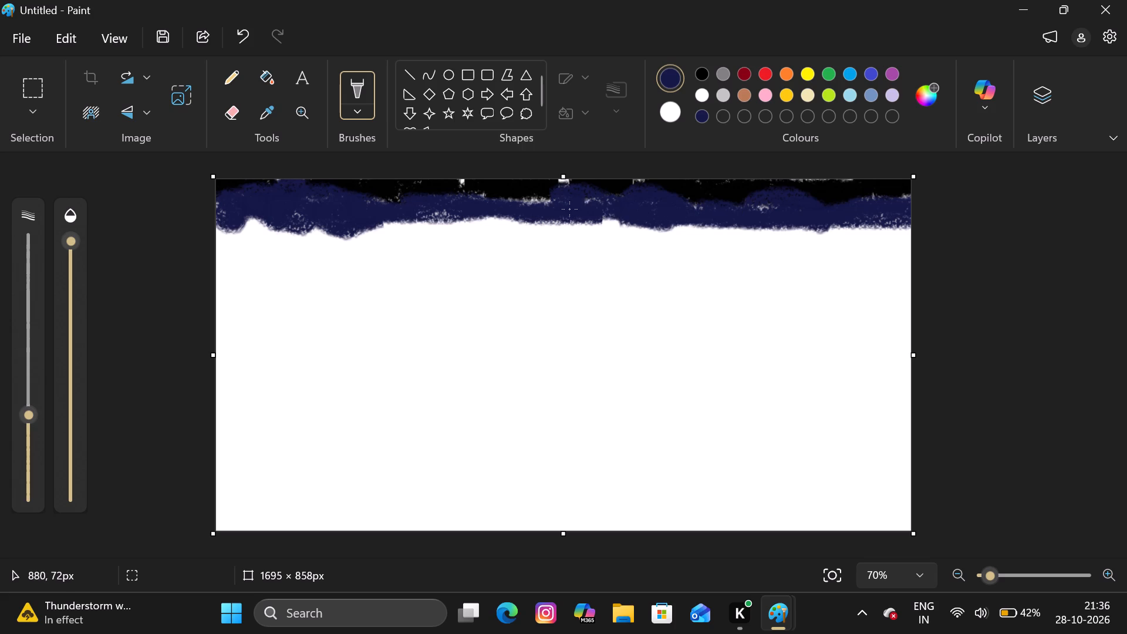
pyautogui.moveTo(569, 209); pyautogui.dragTo(558, 209)
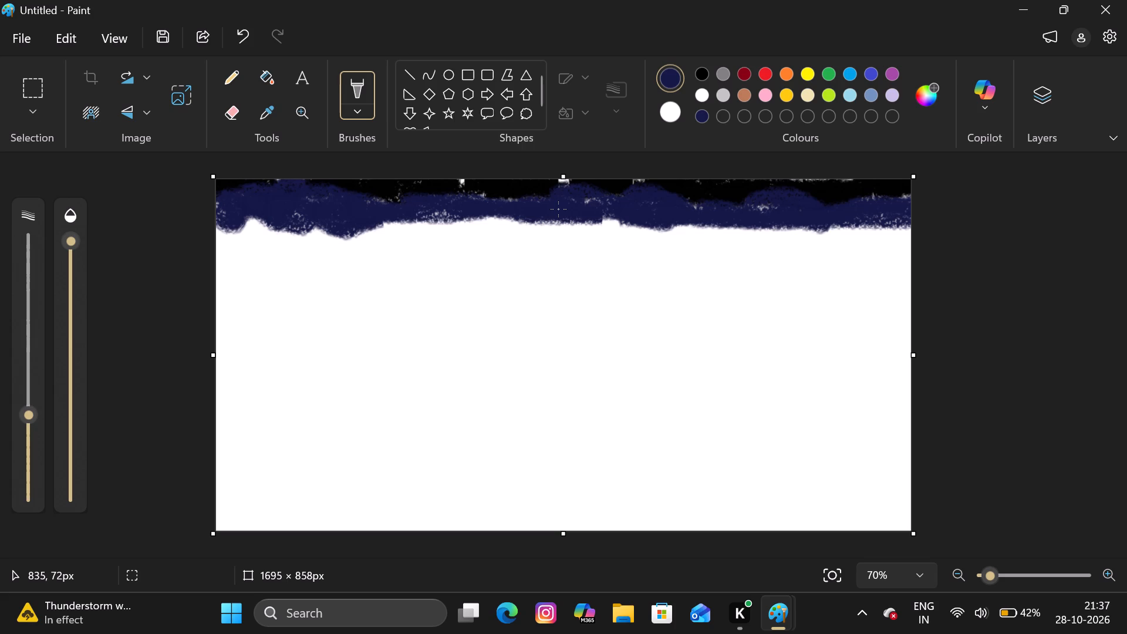
# Brighten the navy to a custom indigo, #2C328F, and make it the painting colour.
pyautogui.click(923, 101)
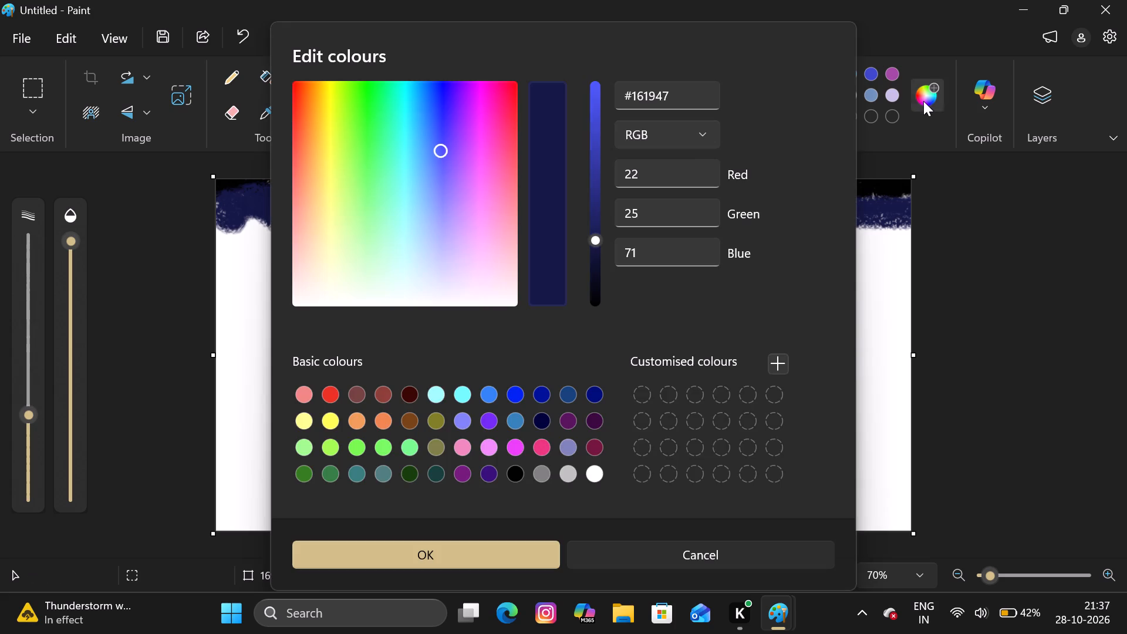
pyautogui.click(595, 207)
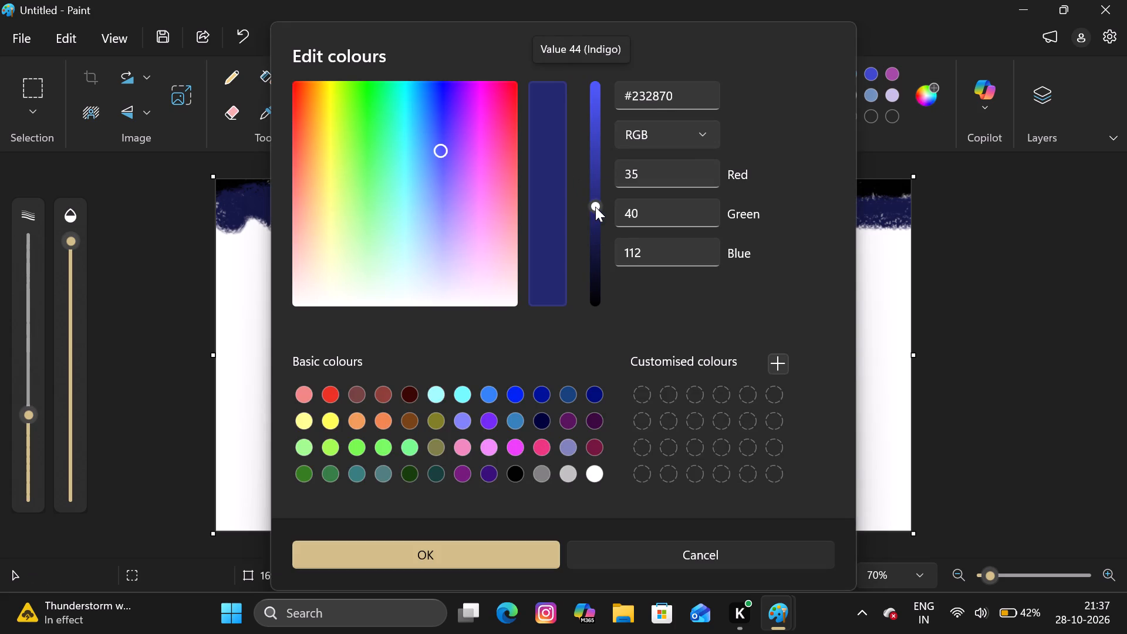
pyautogui.click(596, 180)
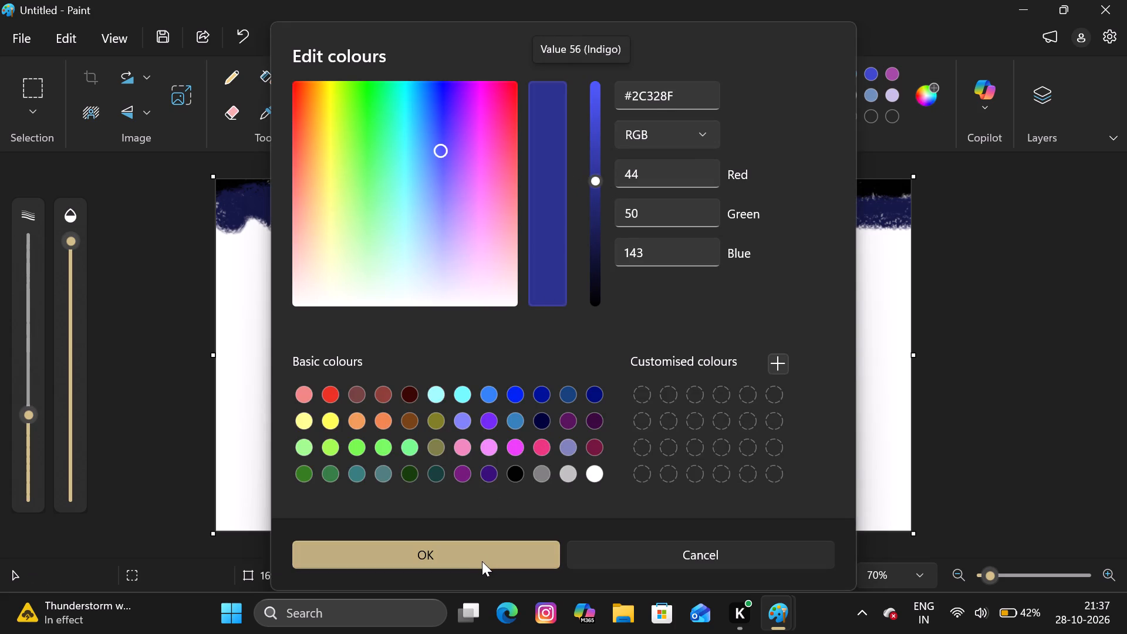
pyautogui.click(482, 561)
# Paint a wavy indigo crayon band below the navy one, overlapping its lower edge across the full canvas width.
pyautogui.moveTo(243, 226); pyautogui.dragTo(234, 231)
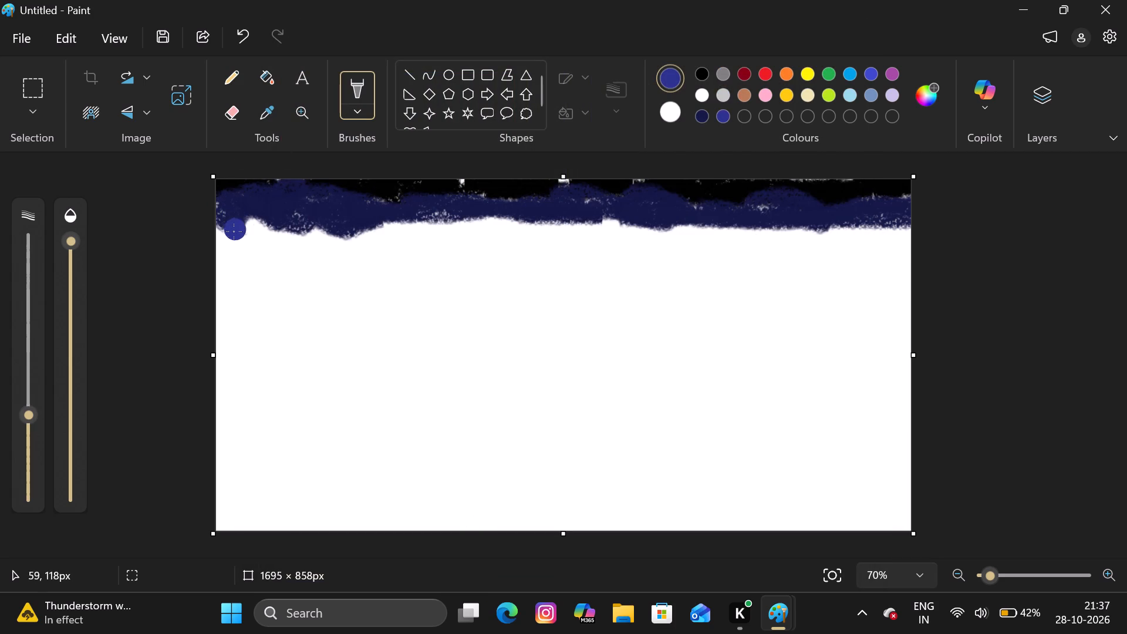
pyautogui.moveTo(234, 231); pyautogui.dragTo(231, 234)
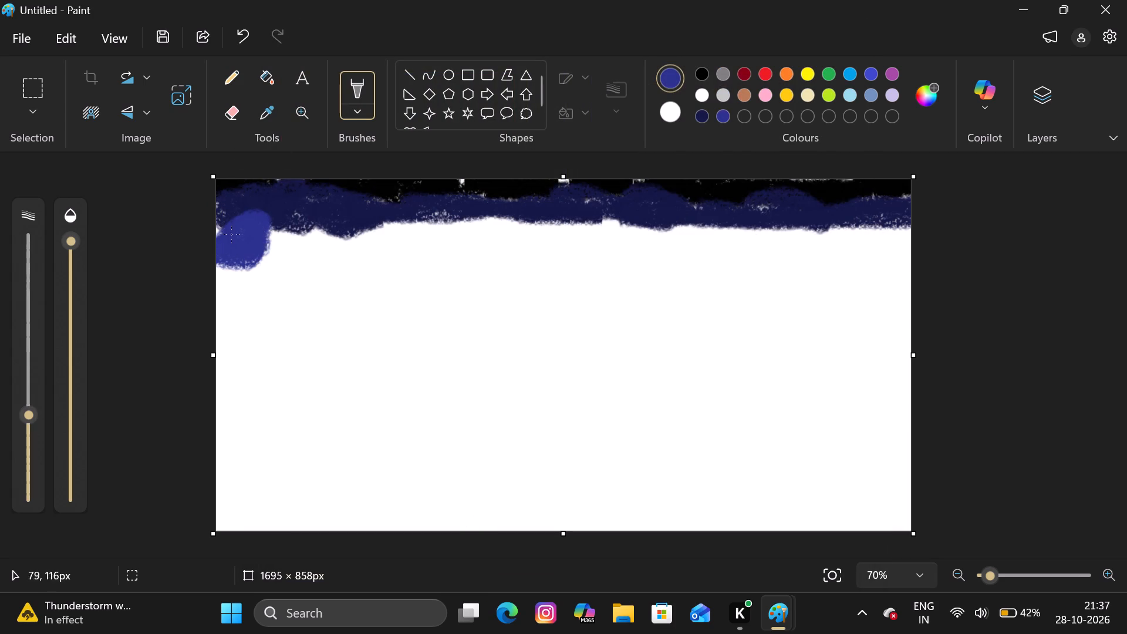
pyautogui.moveTo(231, 234); pyautogui.dragTo(352, 255)
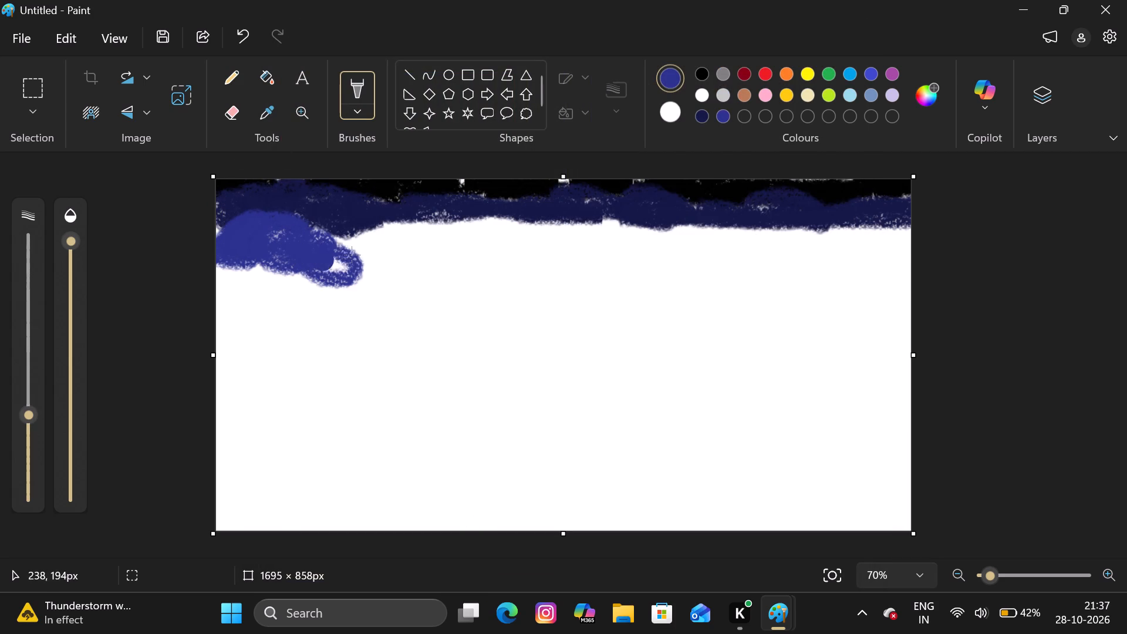
pyautogui.moveTo(352, 255); pyautogui.dragTo(392, 250)
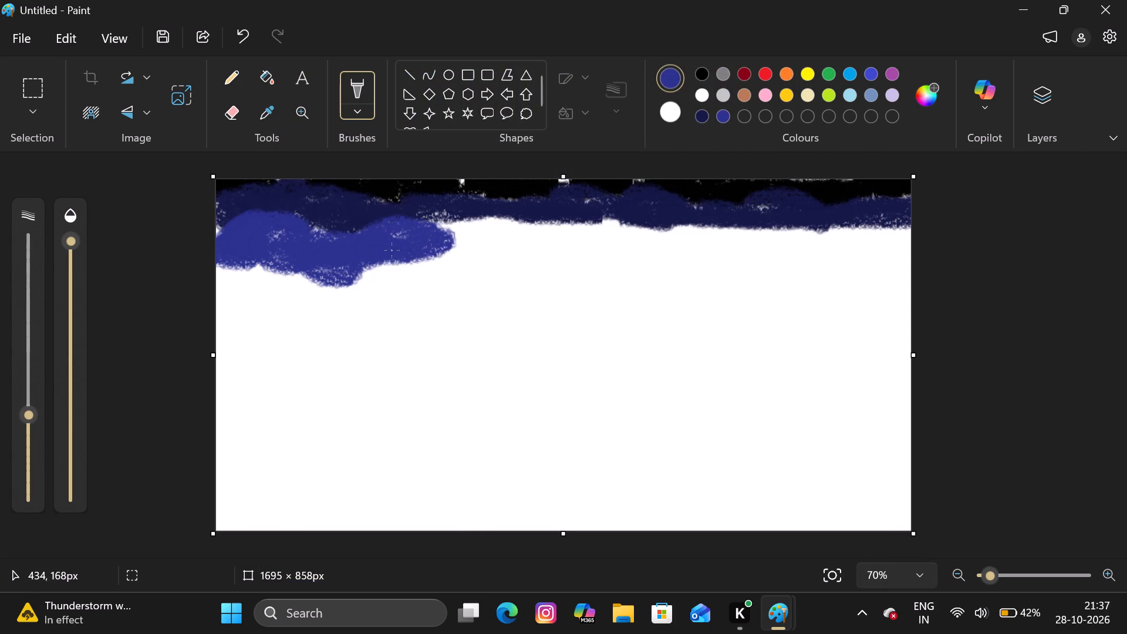
pyautogui.moveTo(392, 250); pyautogui.dragTo(528, 247)
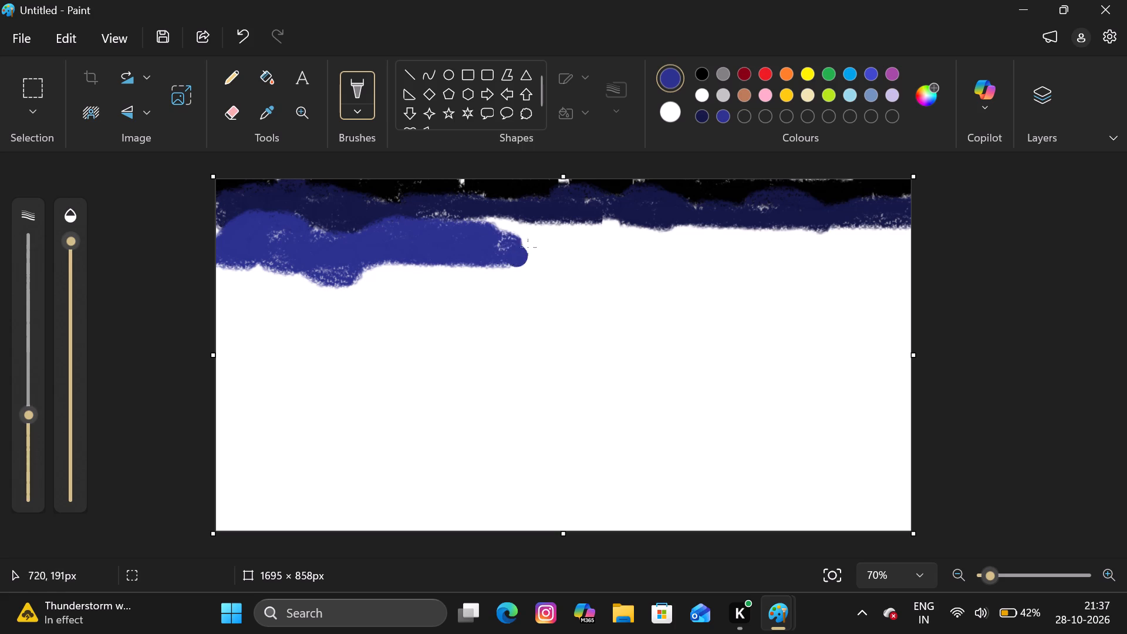
pyautogui.moveTo(528, 247); pyautogui.dragTo(594, 248)
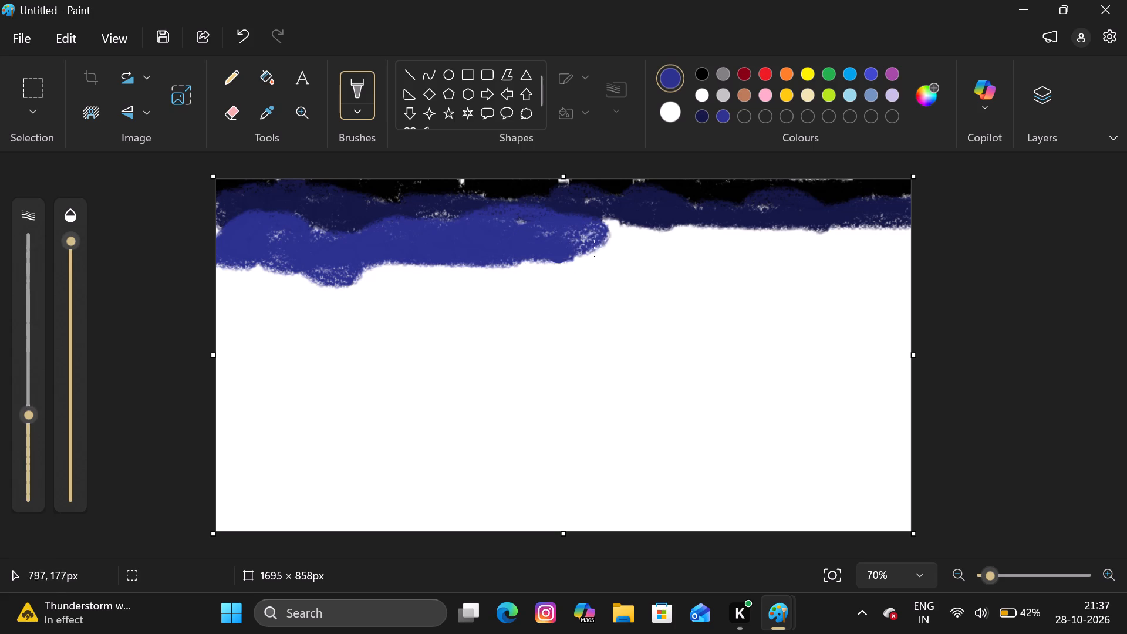
pyautogui.moveTo(594, 248); pyautogui.dragTo(636, 256)
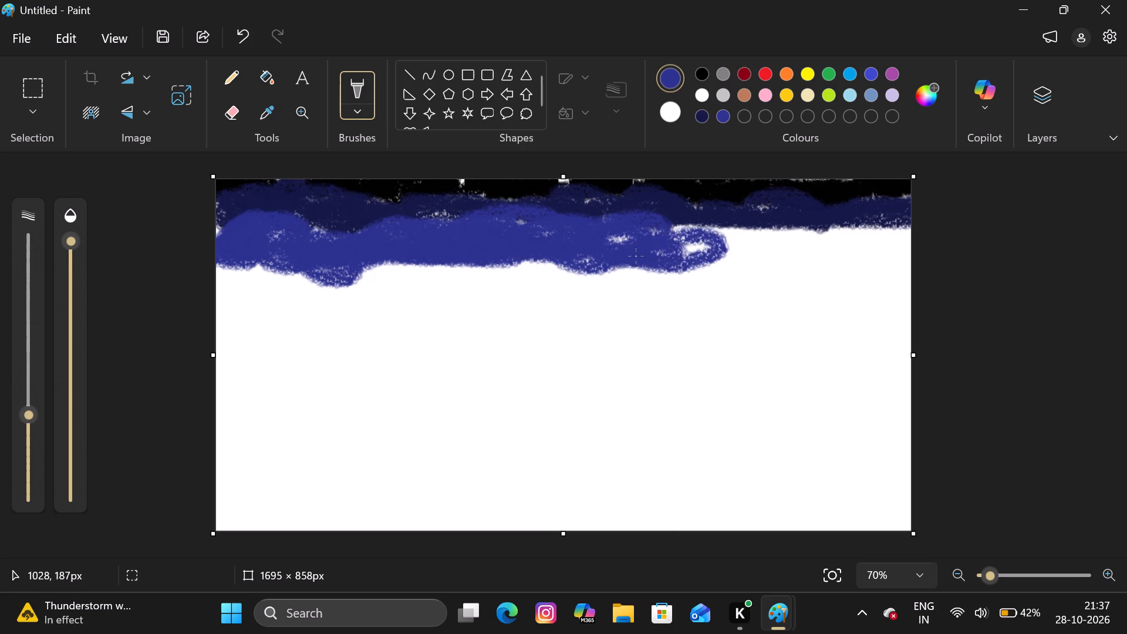
pyautogui.moveTo(636, 256); pyautogui.dragTo(765, 231)
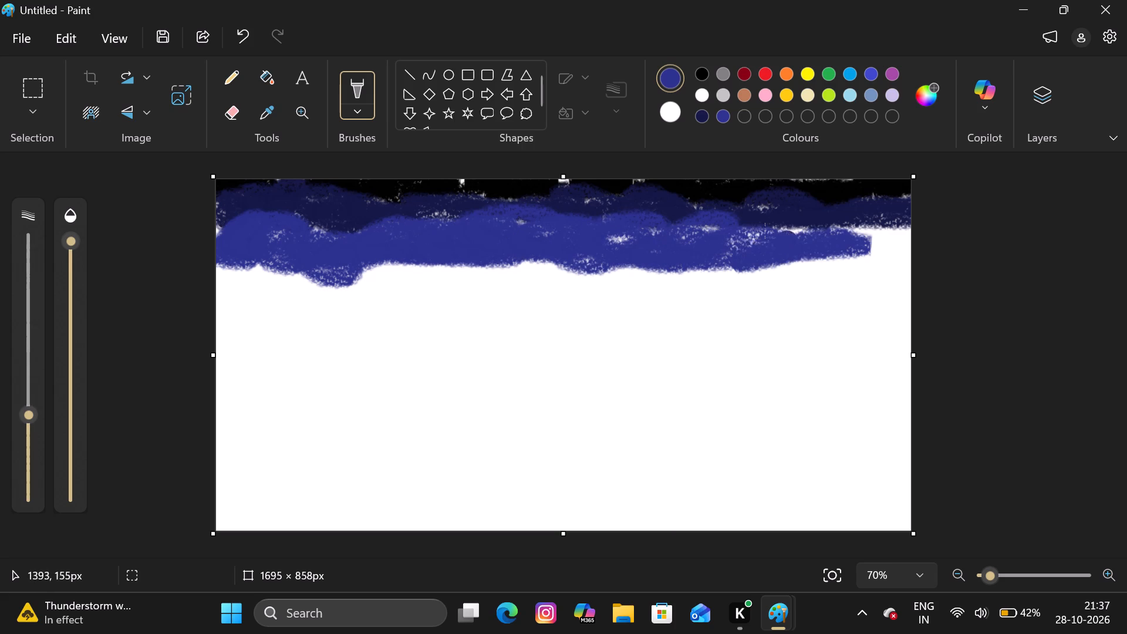
pyautogui.moveTo(765, 231); pyautogui.dragTo(849, 245)
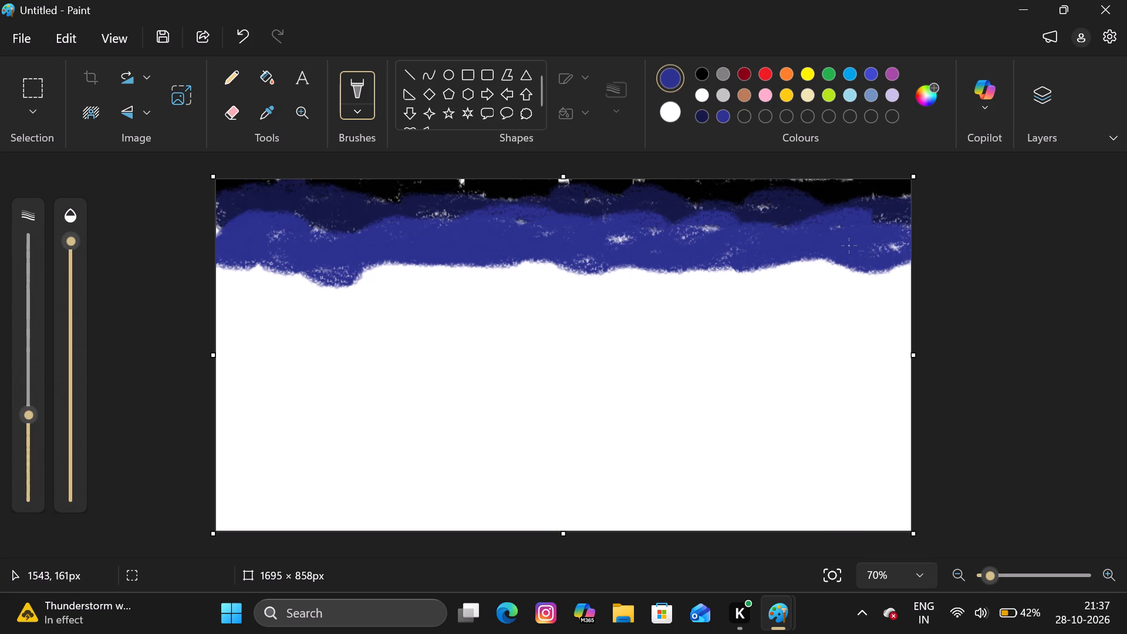
# Paint a wavy bright blue crayon band below the indigo one, overlapping its lower edge across the full canvas width.
pyautogui.moveTo(838, 76); pyautogui.dragTo(848, 76)
pyautogui.click(848, 76)
pyautogui.moveTo(245, 272); pyautogui.dragTo(234, 292)
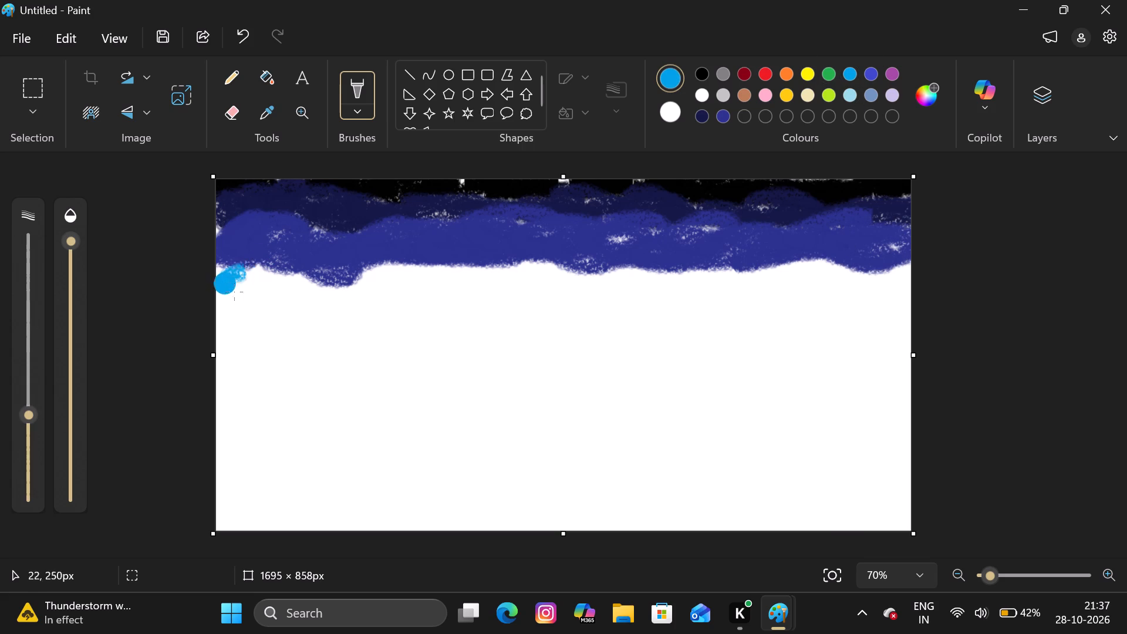
pyautogui.moveTo(234, 292); pyautogui.dragTo(289, 291)
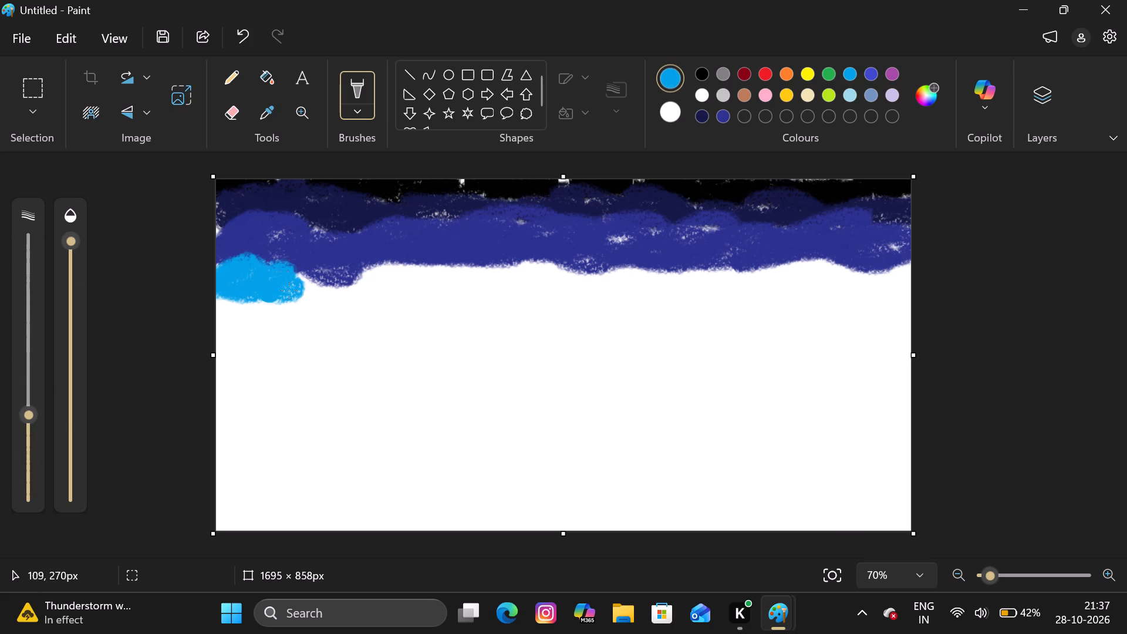
pyautogui.moveTo(289, 291); pyautogui.dragTo(318, 296)
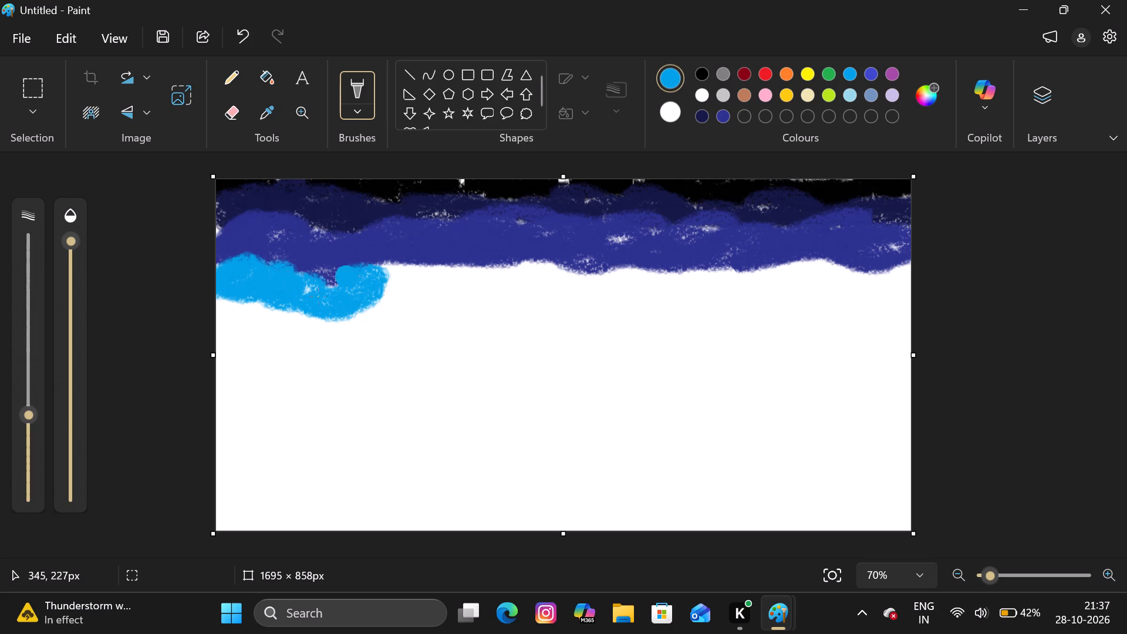
pyautogui.moveTo(318, 296); pyautogui.dragTo(463, 308)
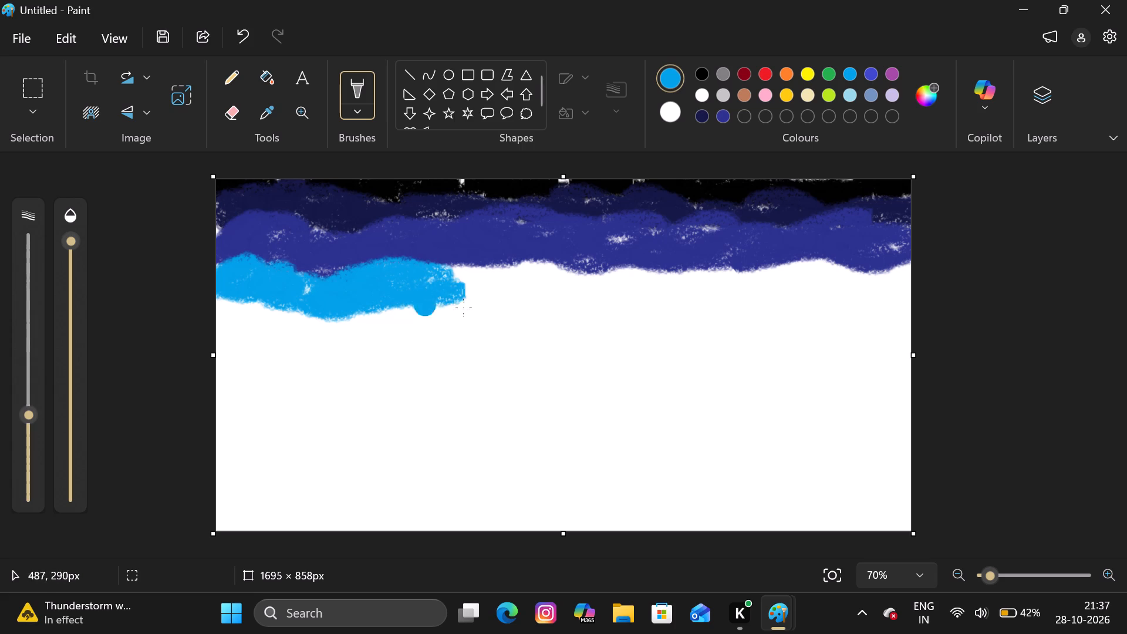
pyautogui.moveTo(463, 308); pyautogui.dragTo(497, 272)
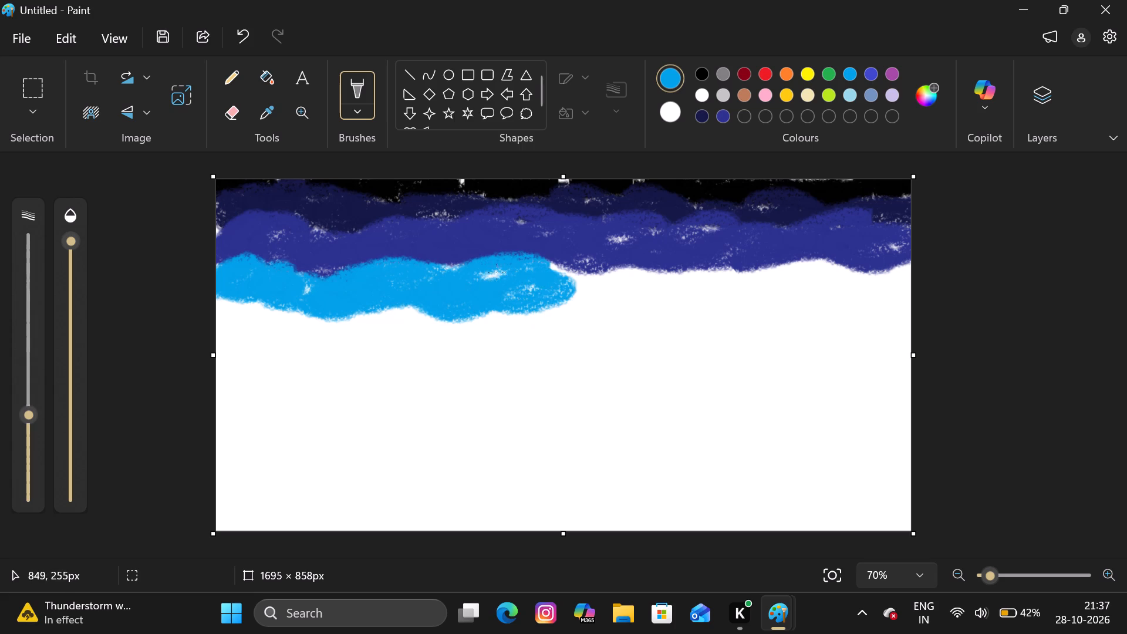
pyautogui.moveTo(497, 272); pyautogui.dragTo(527, 294)
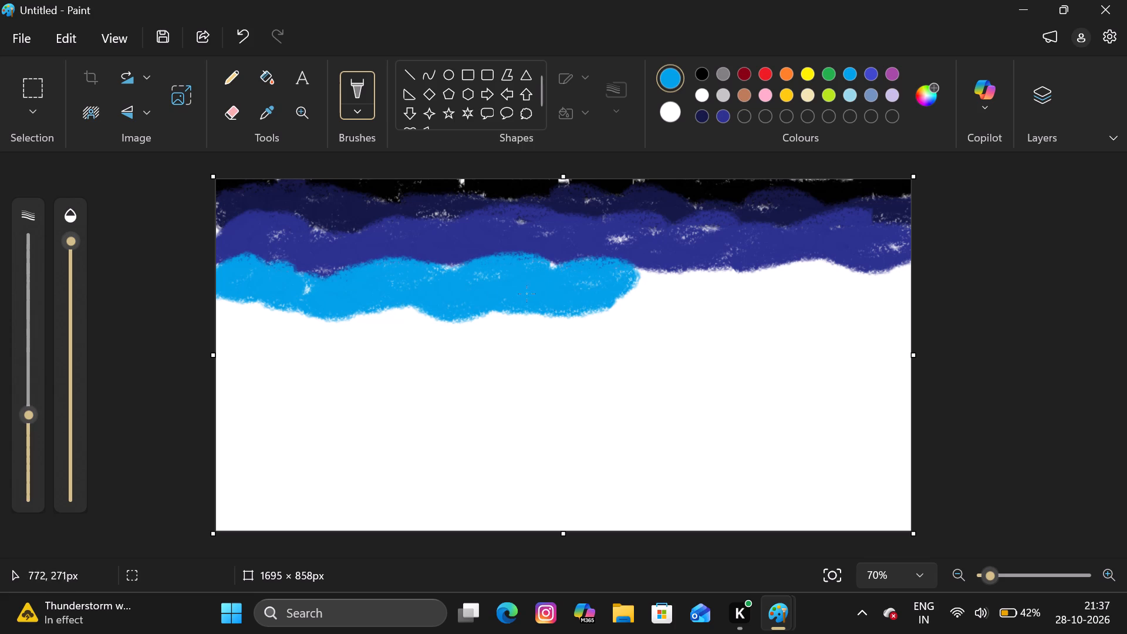
pyautogui.moveTo(527, 294); pyautogui.dragTo(762, 286)
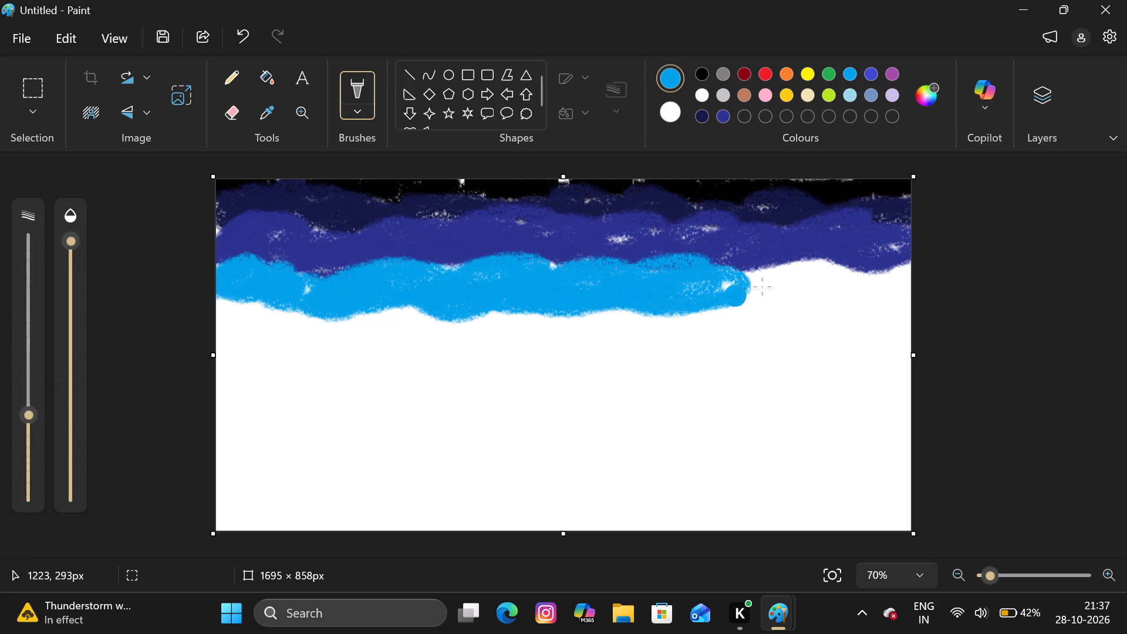
pyautogui.moveTo(762, 286); pyautogui.dragTo(785, 315)
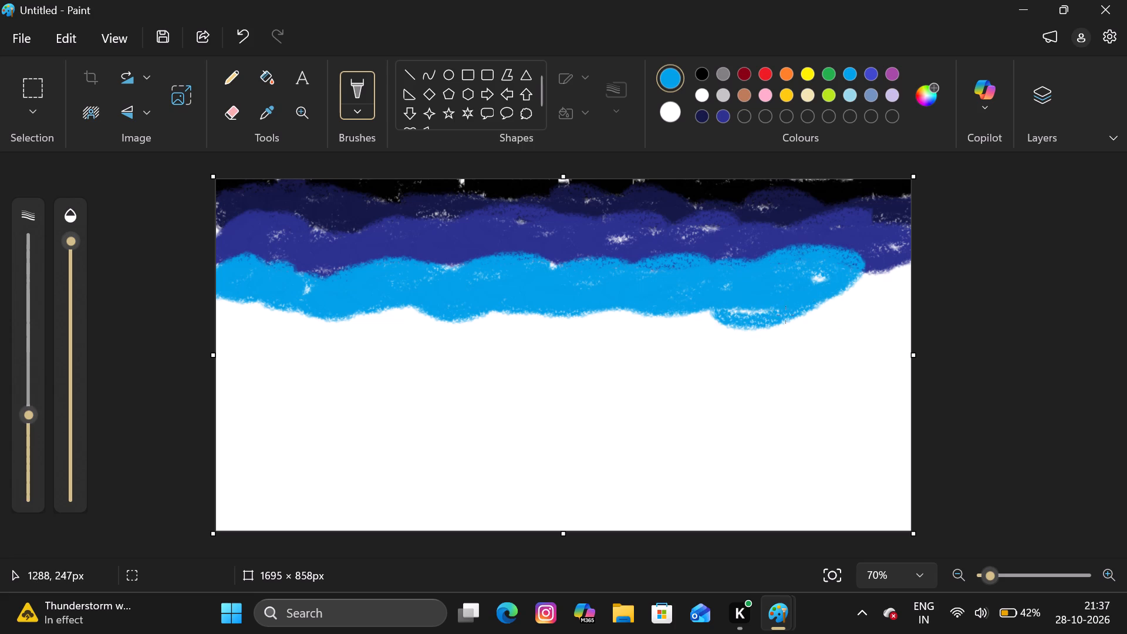
pyautogui.moveTo(785, 315); pyautogui.dragTo(745, 286)
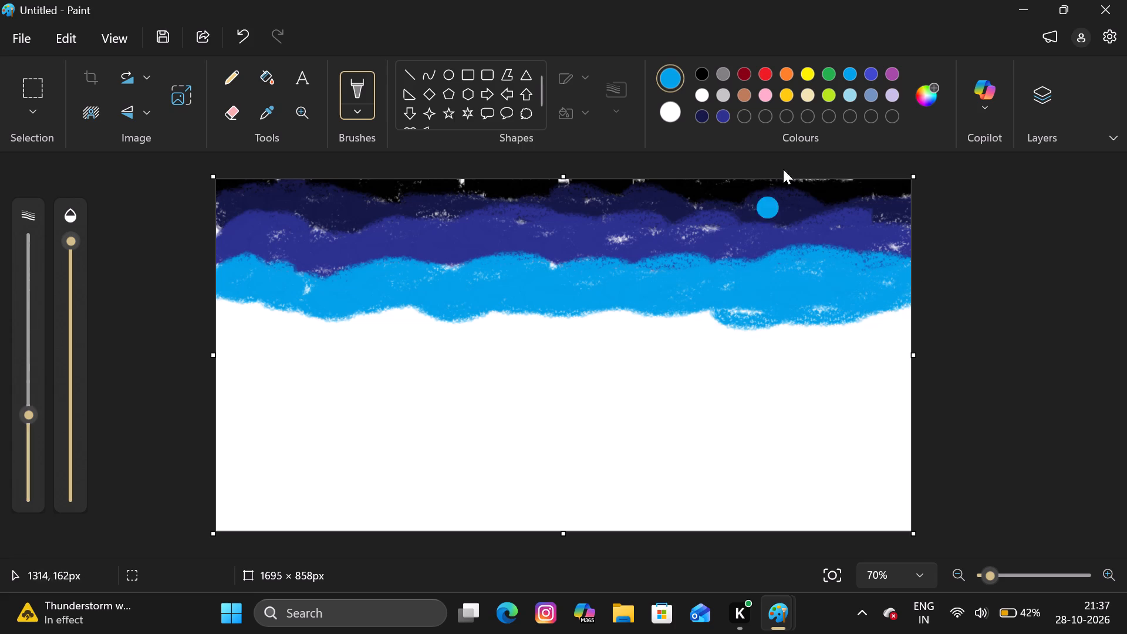
# Paint a wavy green crayon band below the bright blue one, overlapping its lower edge across the full canvas width.
pyautogui.click(828, 76)
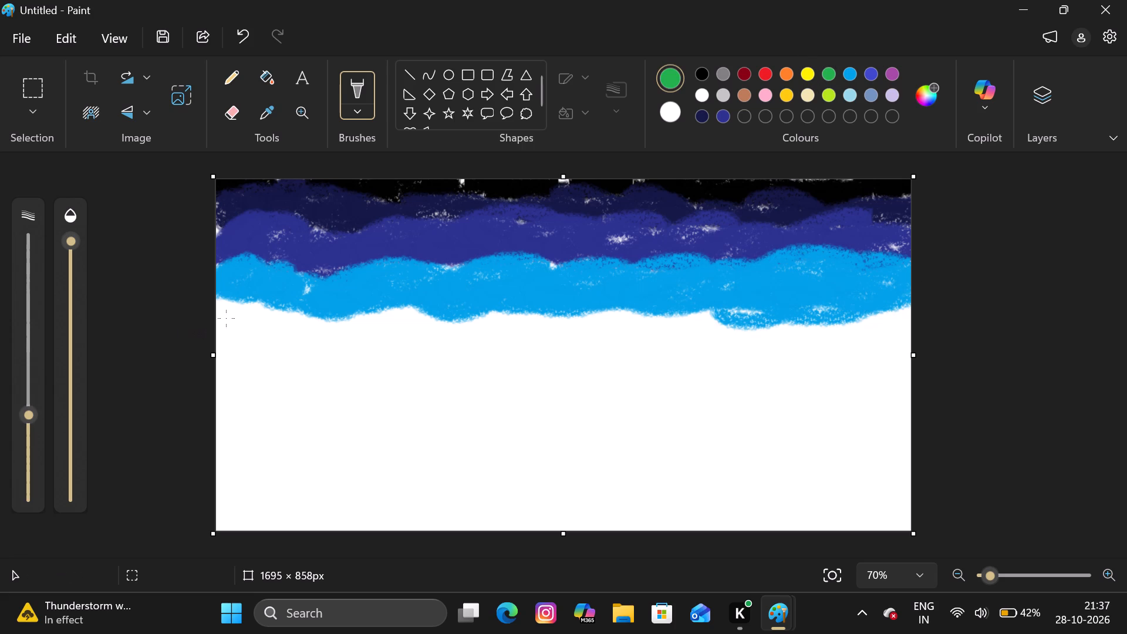
pyautogui.moveTo(228, 318); pyautogui.dragTo(214, 307)
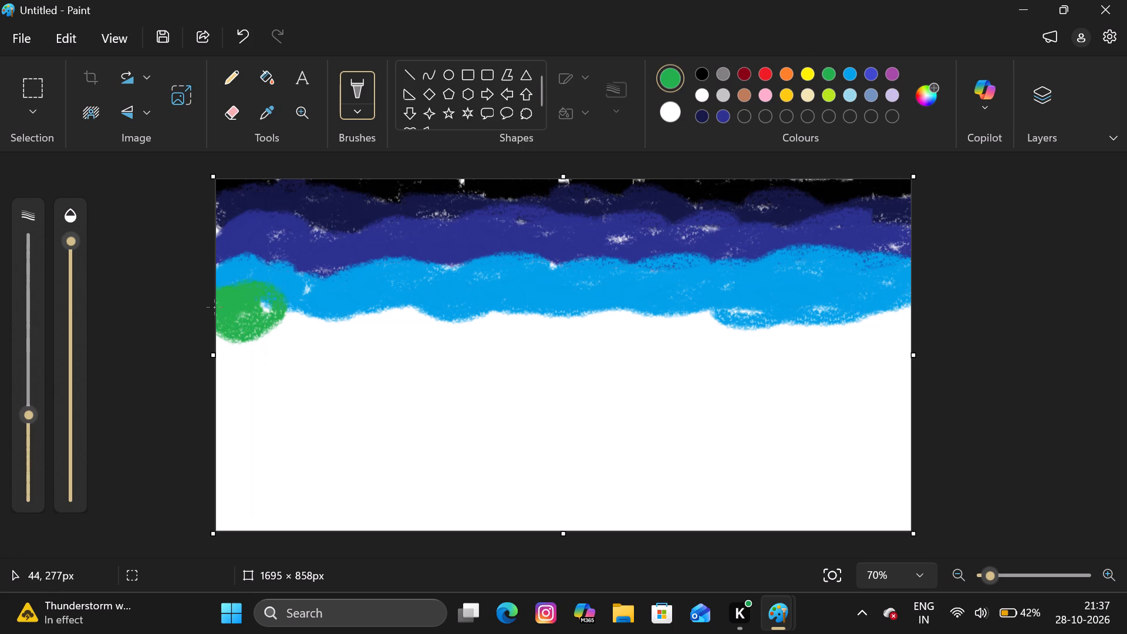
pyautogui.moveTo(214, 307); pyautogui.dragTo(286, 343)
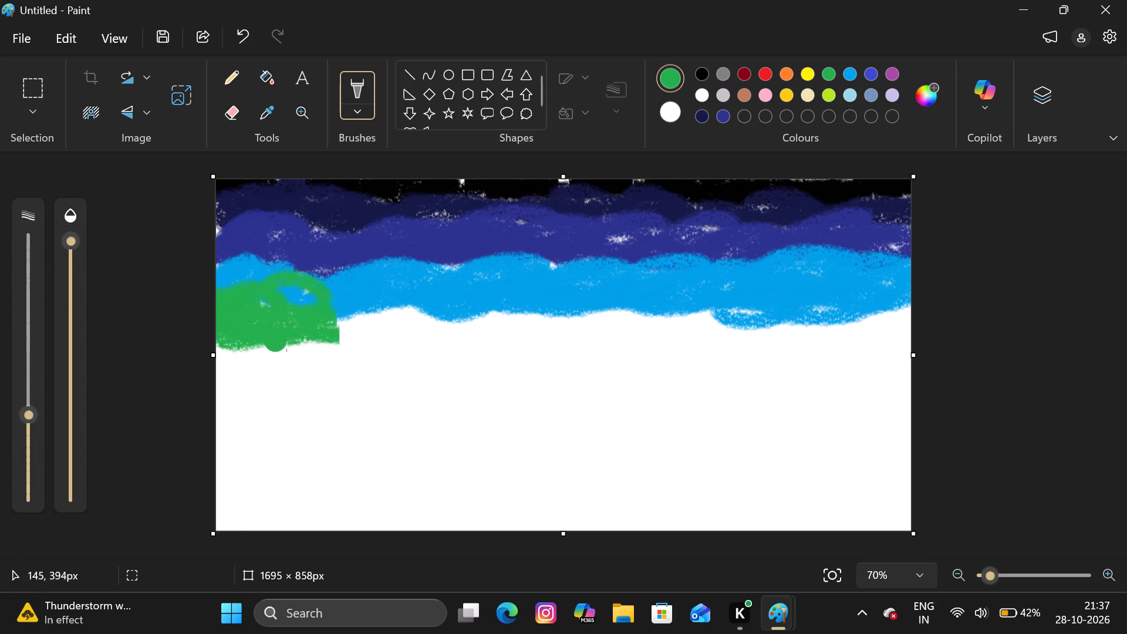
pyautogui.moveTo(286, 343); pyautogui.dragTo(420, 316)
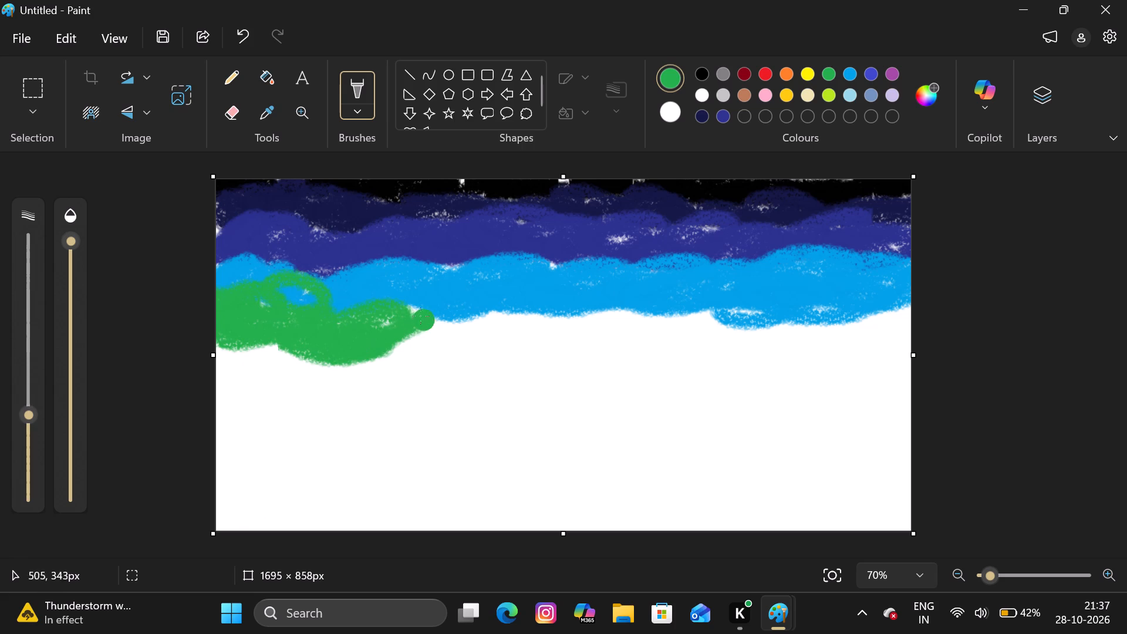
pyautogui.moveTo(420, 316); pyautogui.dragTo(428, 338)
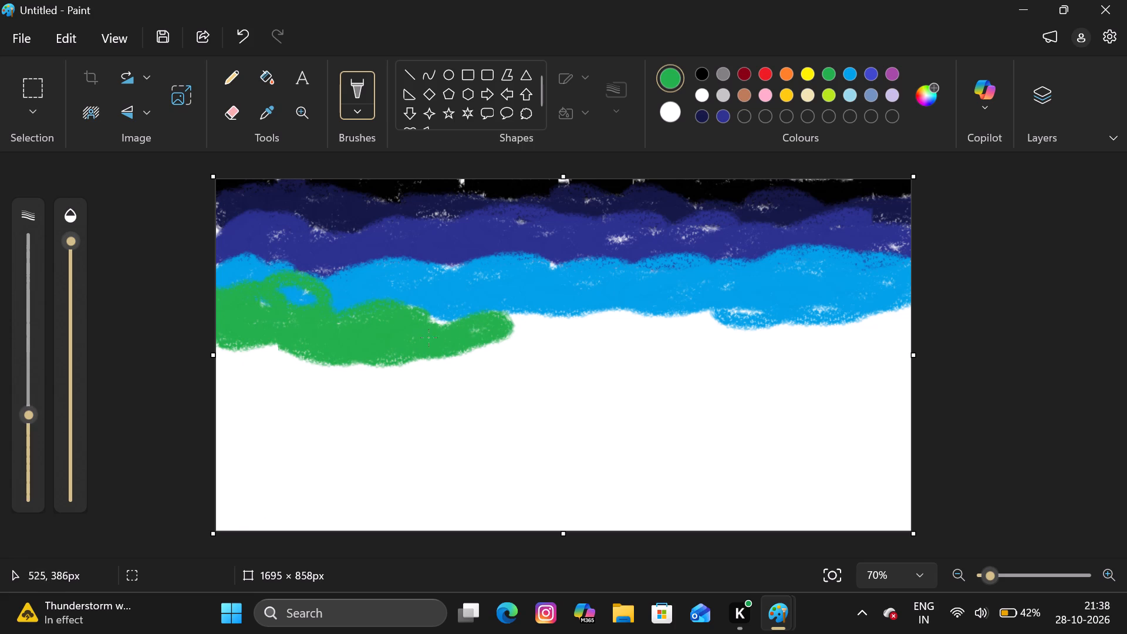
pyautogui.moveTo(428, 338); pyautogui.dragTo(507, 322)
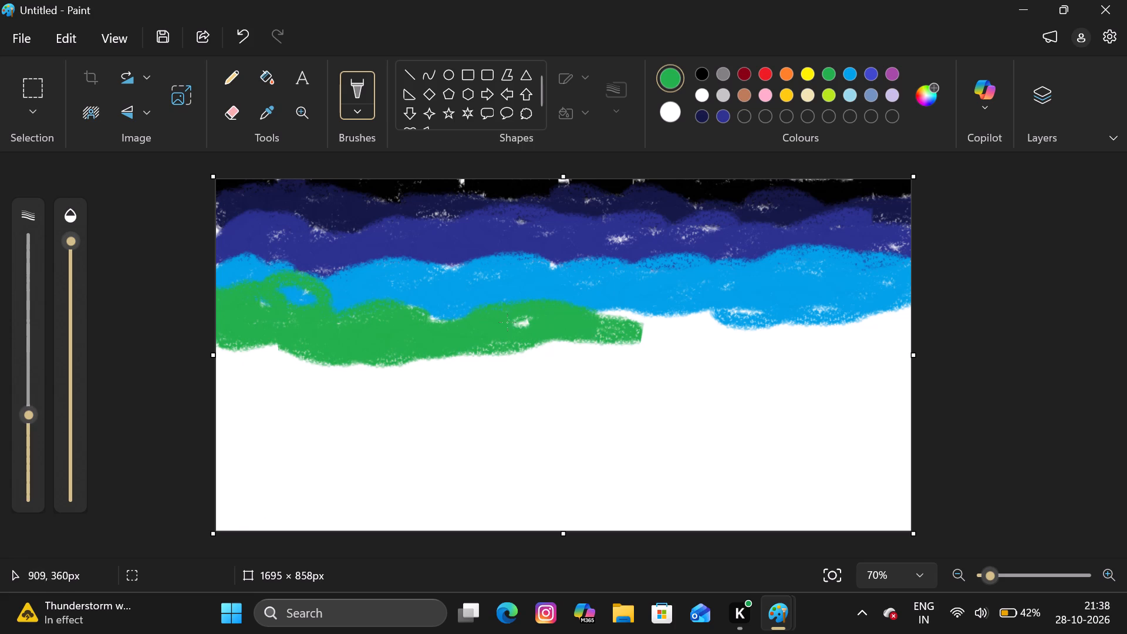
pyautogui.moveTo(507, 322); pyautogui.dragTo(719, 322)
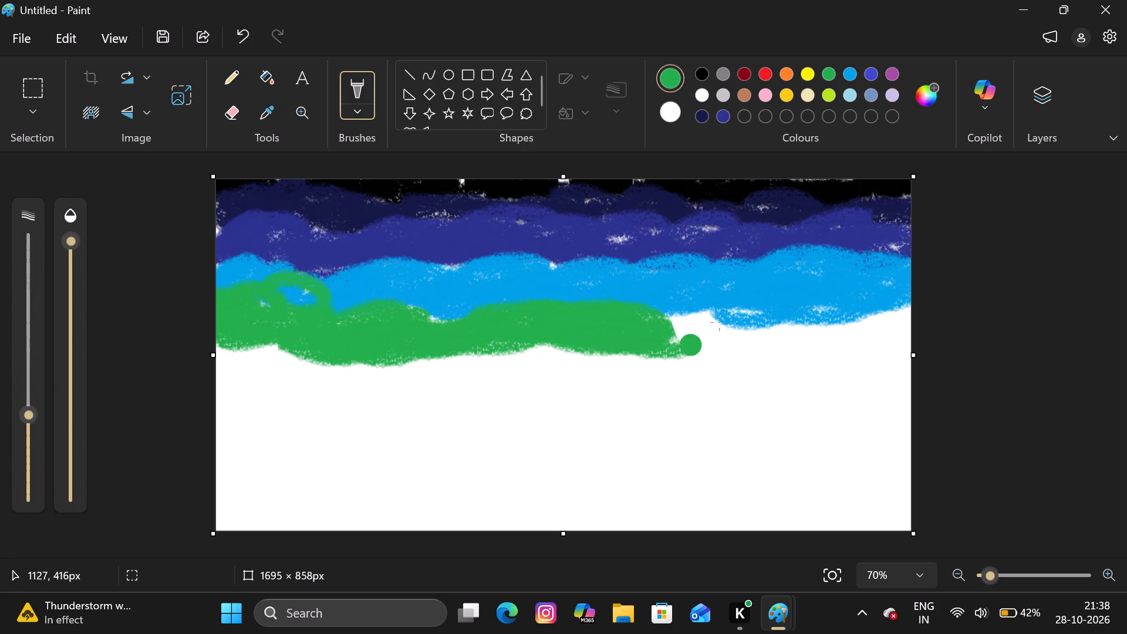
pyautogui.moveTo(719, 322); pyautogui.dragTo(793, 342)
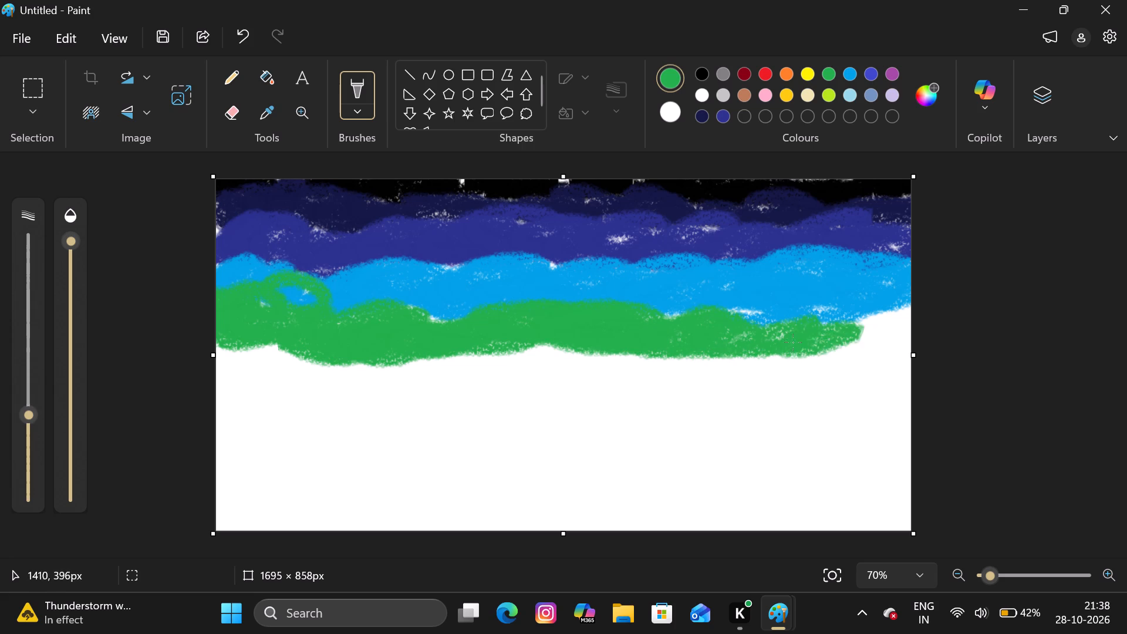
pyautogui.moveTo(793, 342); pyautogui.dragTo(832, 342)
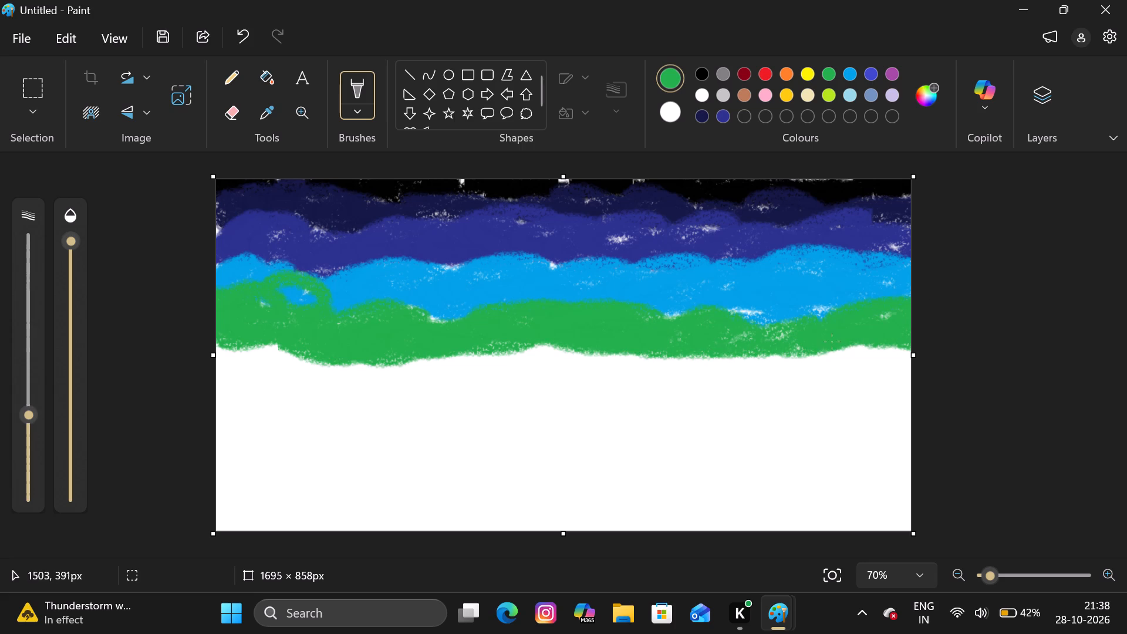
pyautogui.moveTo(832, 342); pyautogui.dragTo(847, 326)
# Paint a wavy yellow crayon band below the green one, overlapping its lower edge across the full canvas width.
pyautogui.click(805, 79)
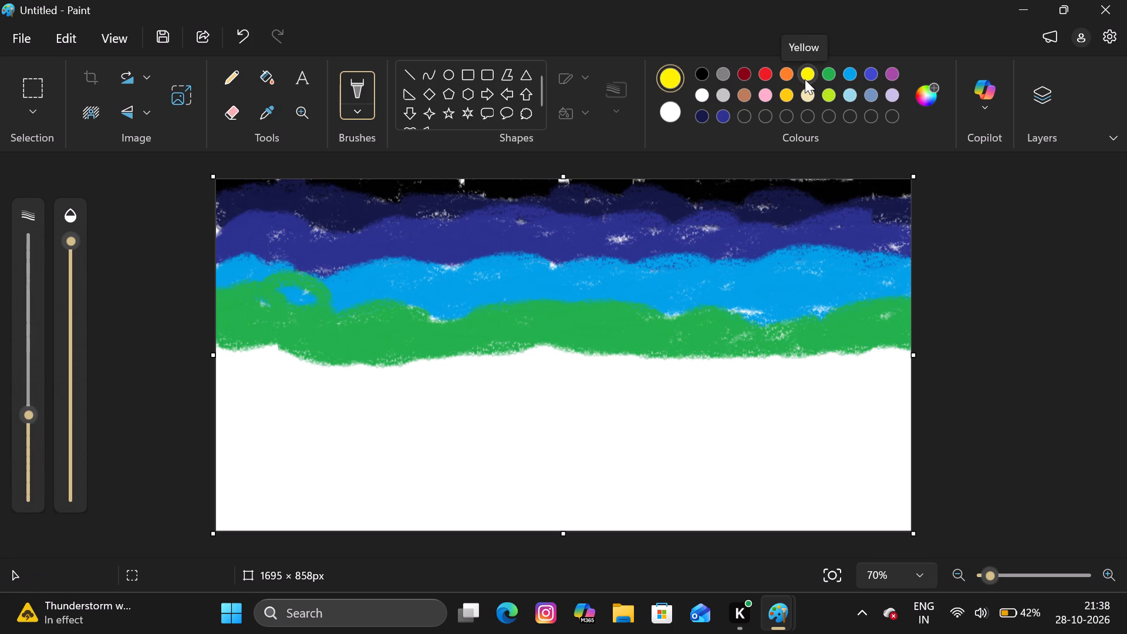
pyautogui.moveTo(248, 360); pyautogui.dragTo(207, 377)
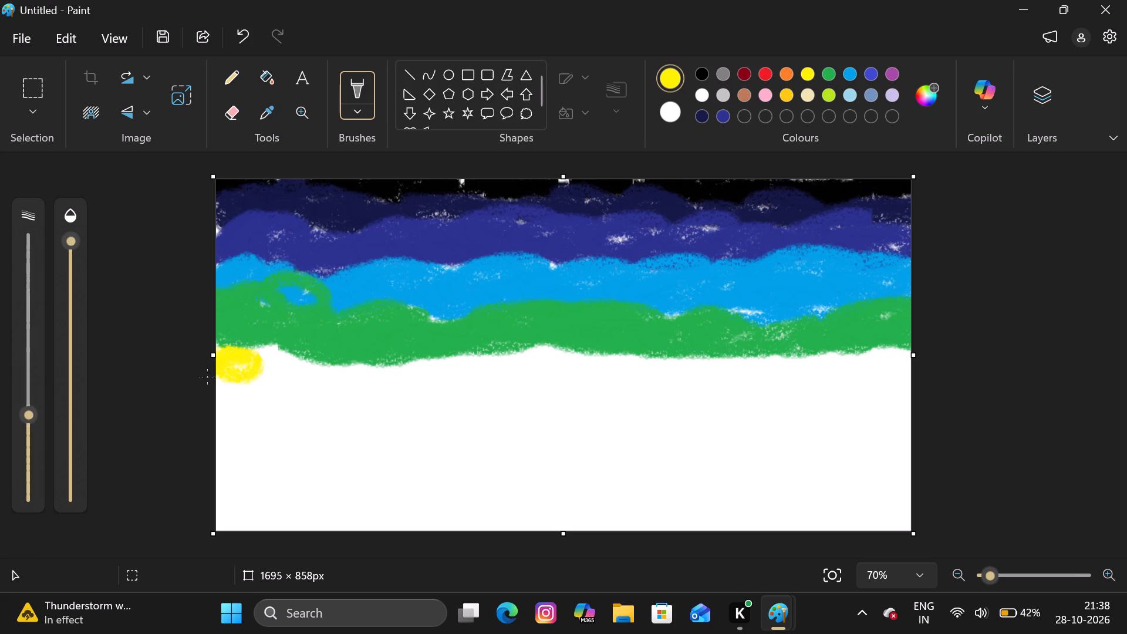
pyautogui.moveTo(207, 377); pyautogui.dragTo(280, 359)
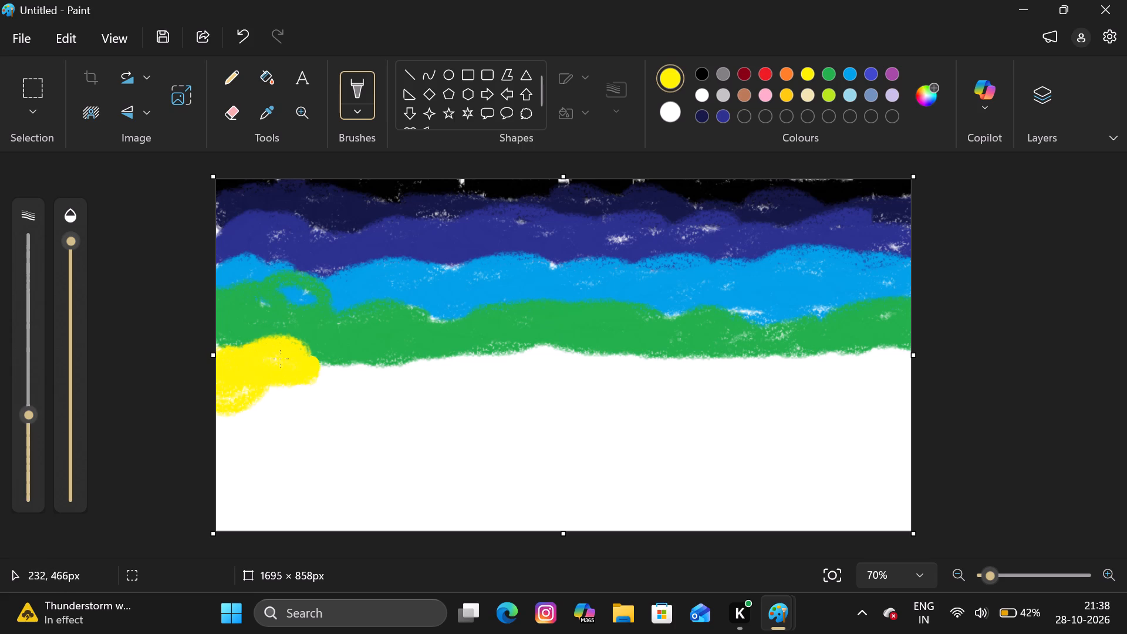
pyautogui.moveTo(280, 359); pyautogui.dragTo(442, 381)
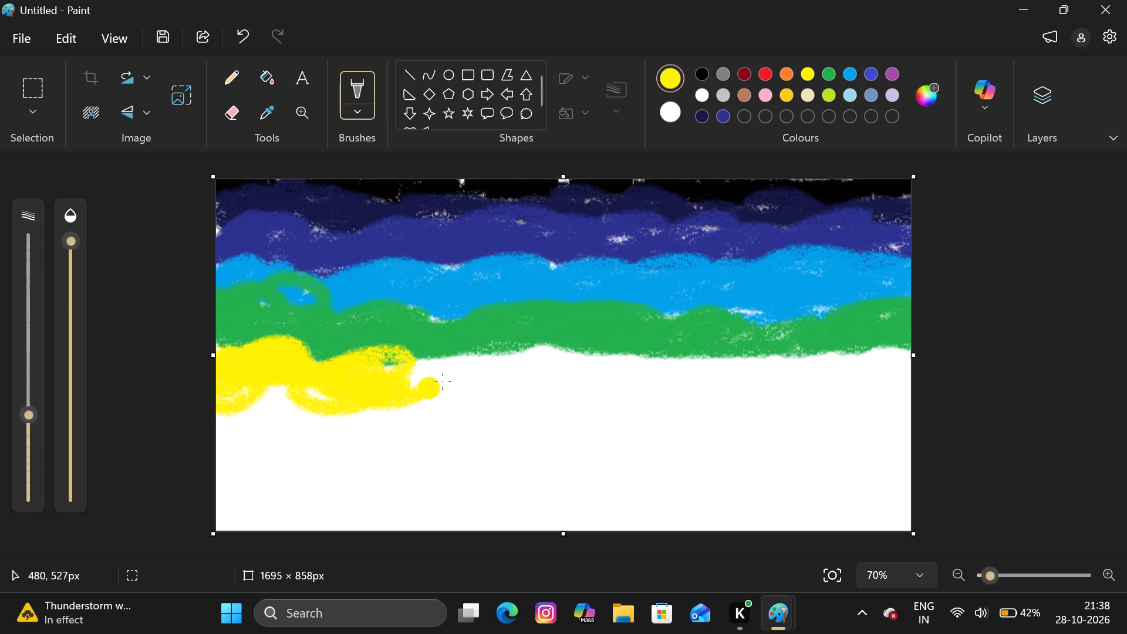
pyautogui.moveTo(442, 381); pyautogui.dragTo(483, 375)
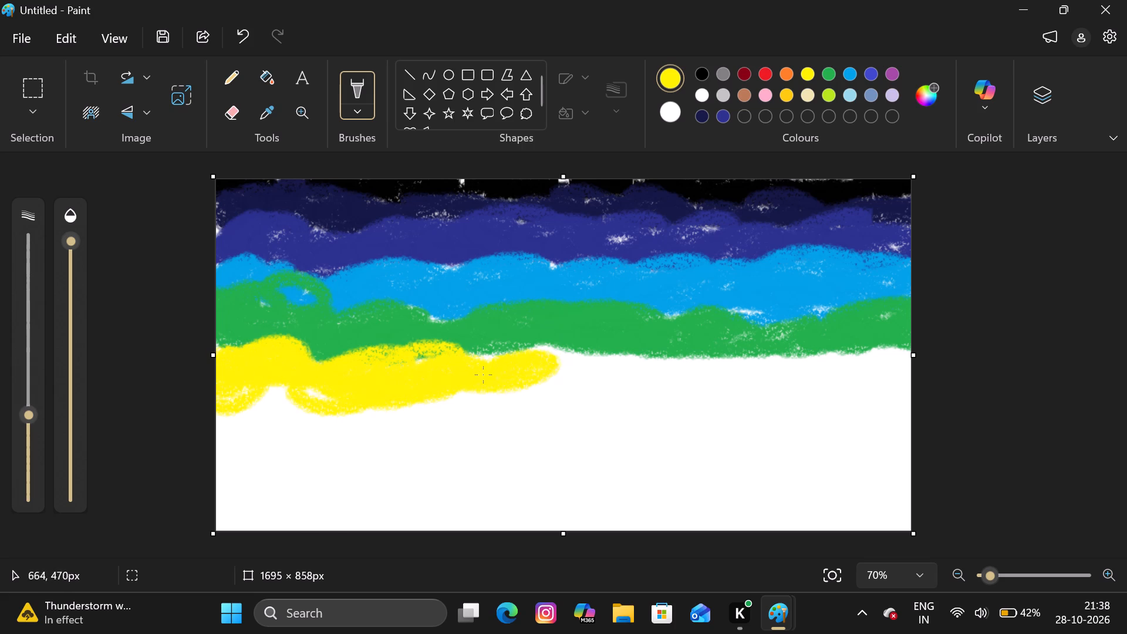
pyautogui.moveTo(483, 375); pyautogui.dragTo(639, 369)
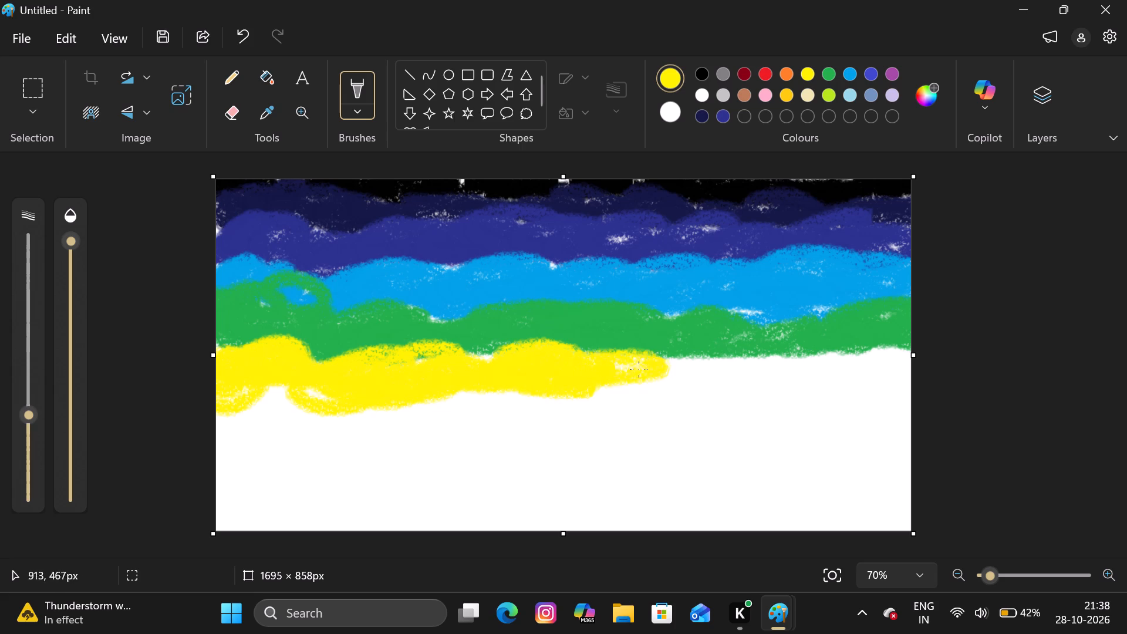
pyautogui.moveTo(639, 369); pyautogui.dragTo(733, 382)
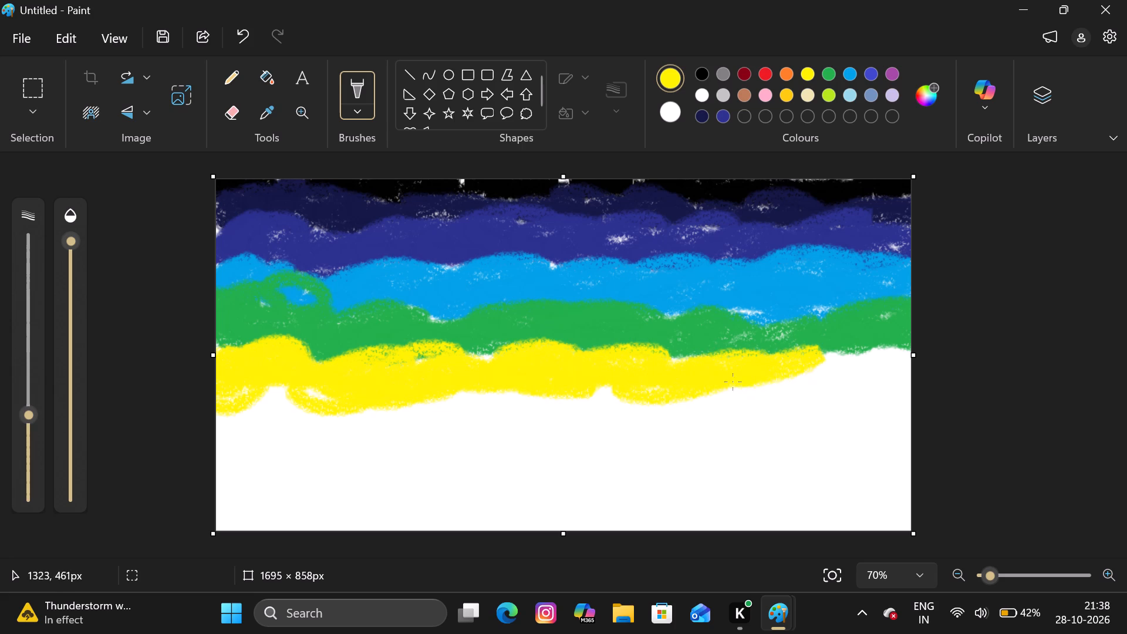
pyautogui.moveTo(733, 382); pyautogui.dragTo(879, 352)
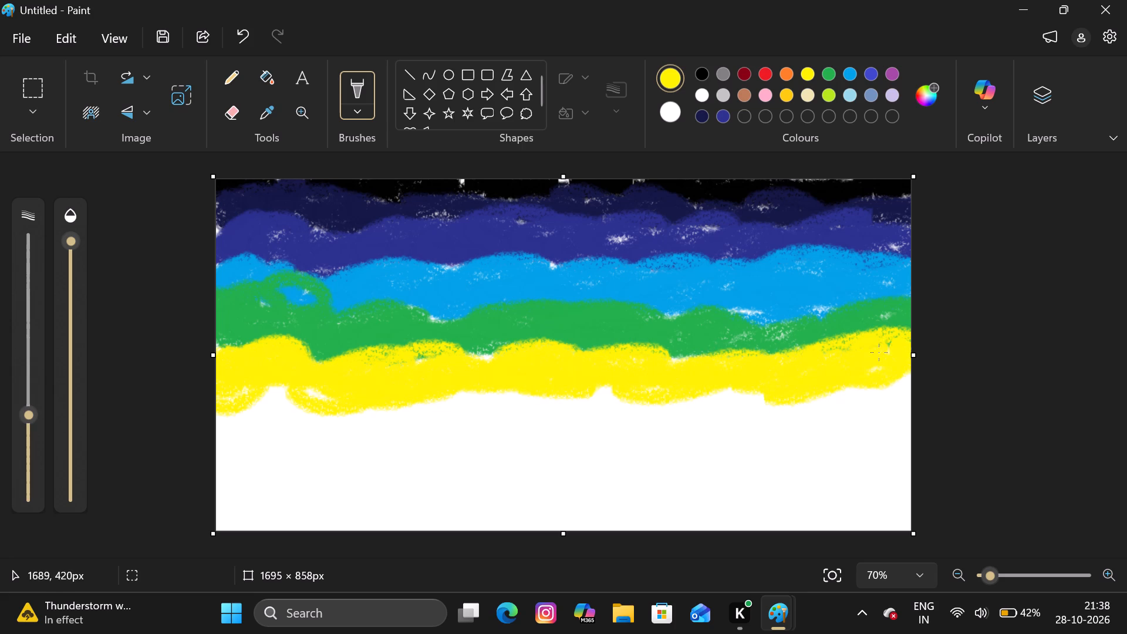
pyautogui.moveTo(879, 352); pyautogui.dragTo(889, 360)
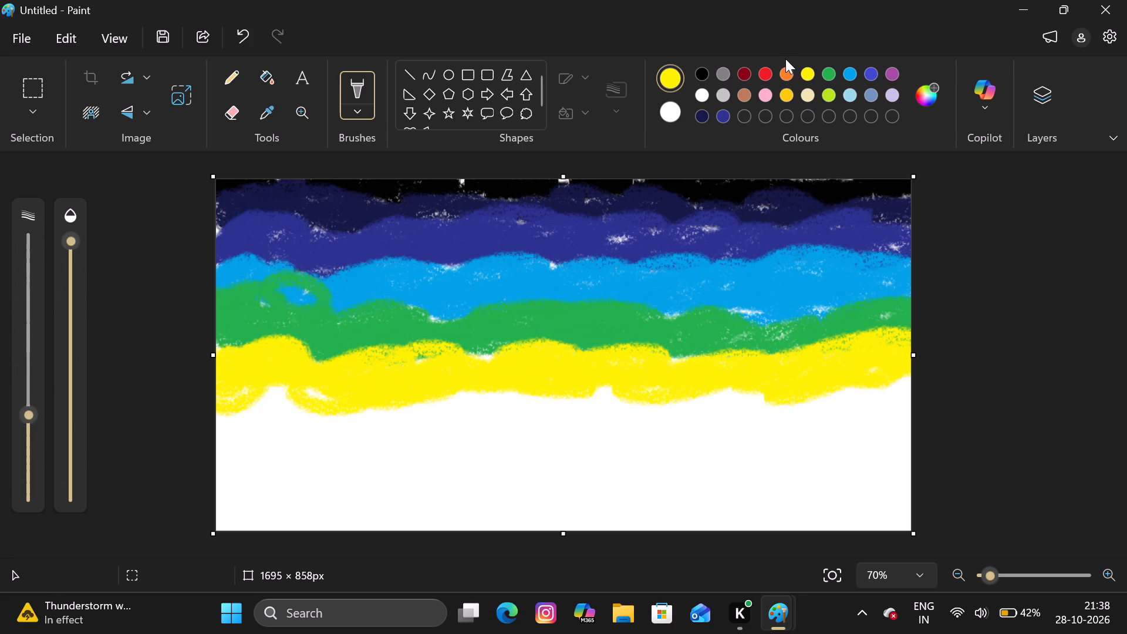
# Paint a wavy orange crayon band below the yellow one, overlapping its lower edge across the full canvas width.
pyautogui.click(784, 68)
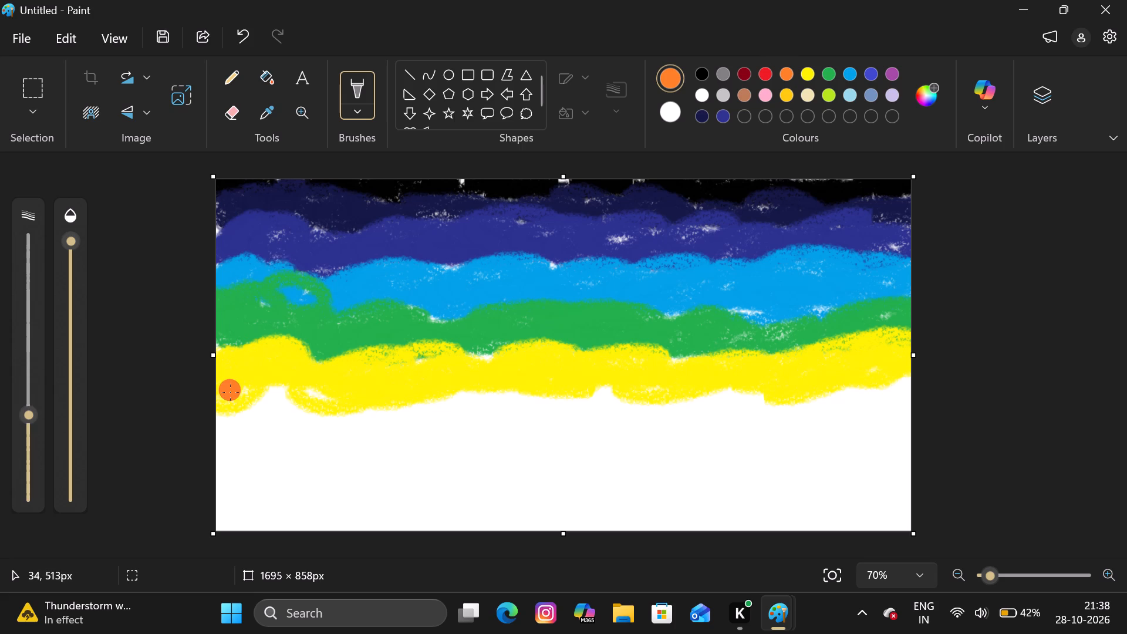
pyautogui.moveTo(230, 392); pyautogui.dragTo(269, 396)
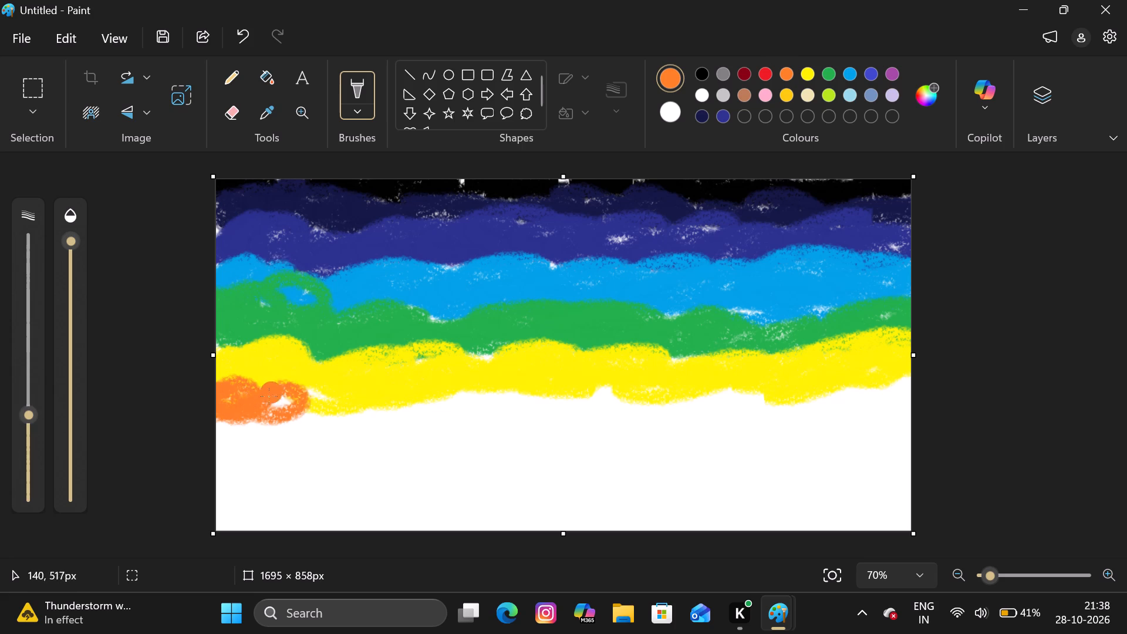
pyautogui.moveTo(269, 396); pyautogui.dragTo(386, 407)
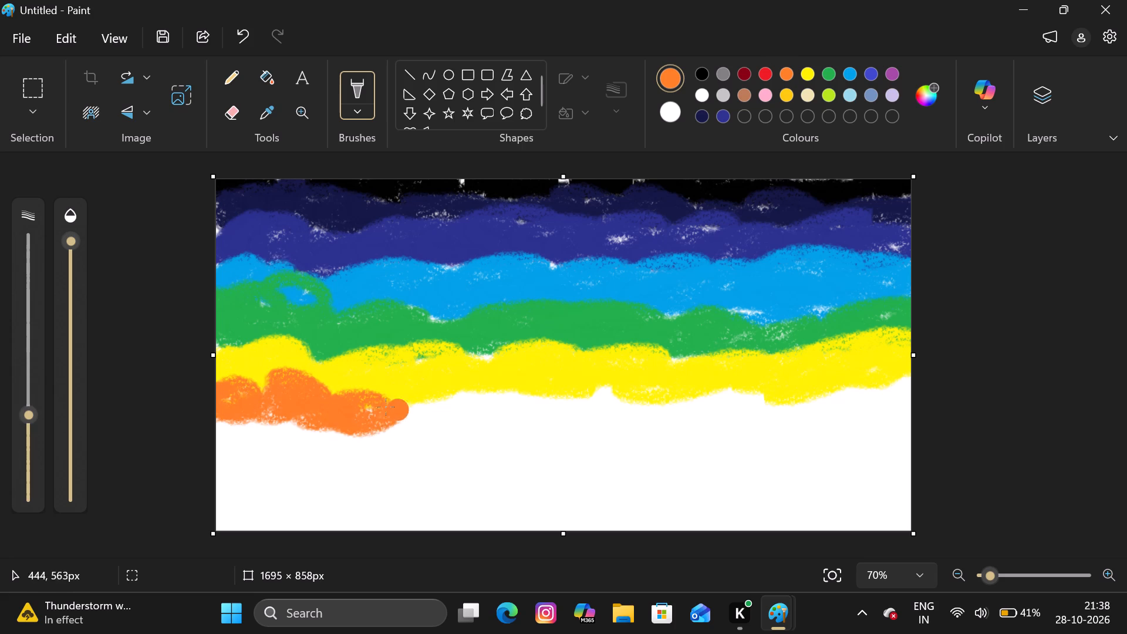
pyautogui.moveTo(386, 407); pyautogui.dragTo(480, 375)
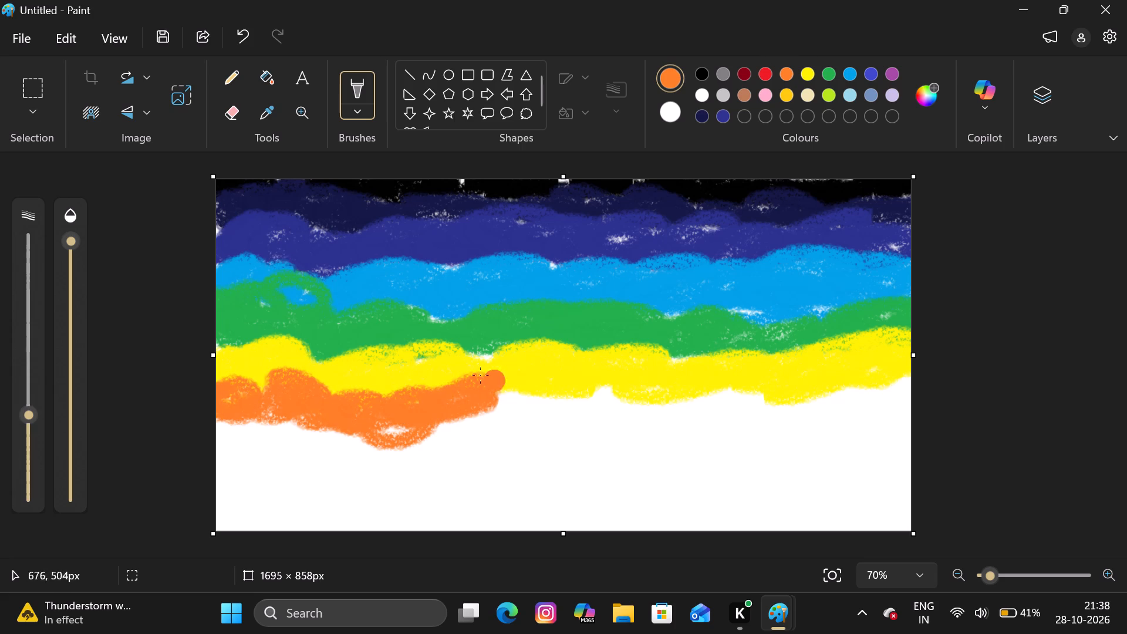
pyautogui.moveTo(480, 375); pyautogui.dragTo(601, 406)
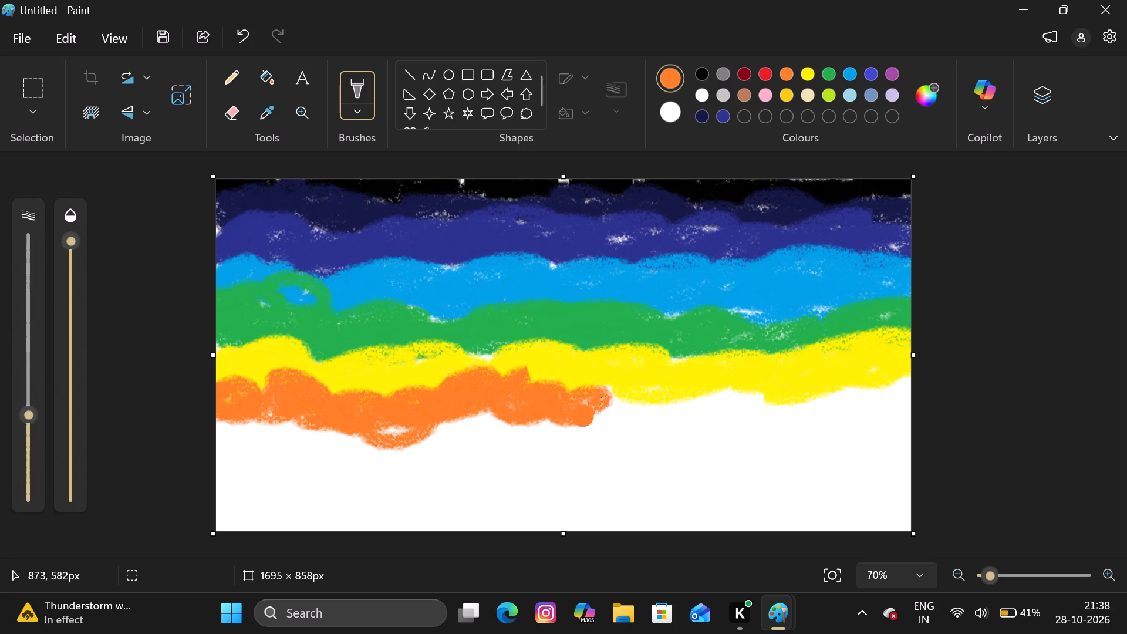
pyautogui.moveTo(601, 406); pyautogui.dragTo(645, 409)
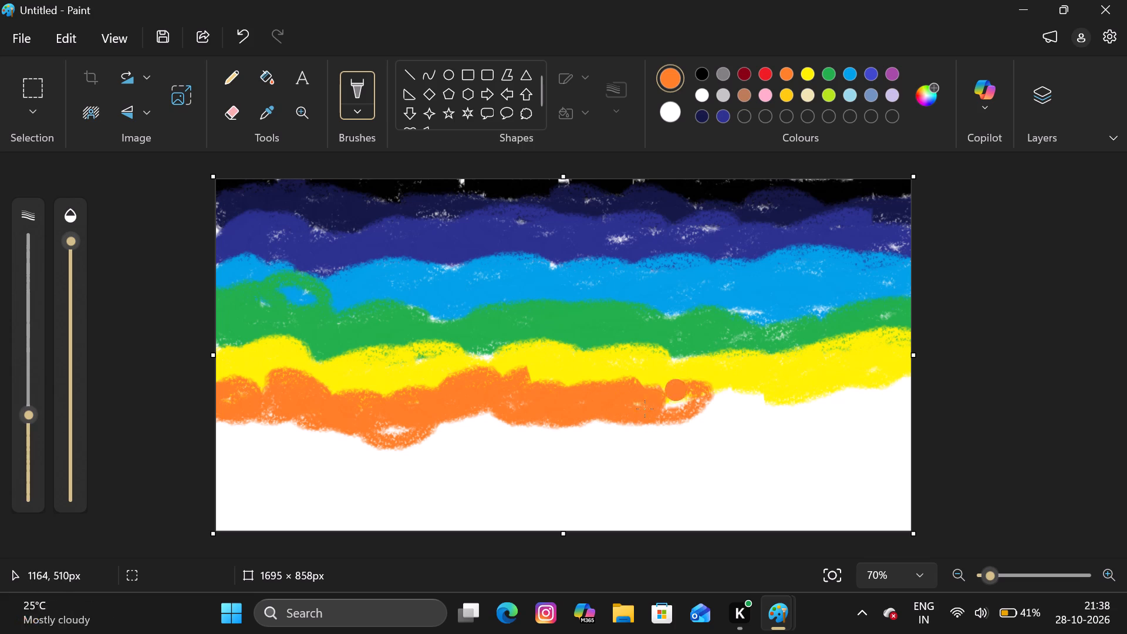
pyautogui.moveTo(645, 409); pyautogui.dragTo(767, 396)
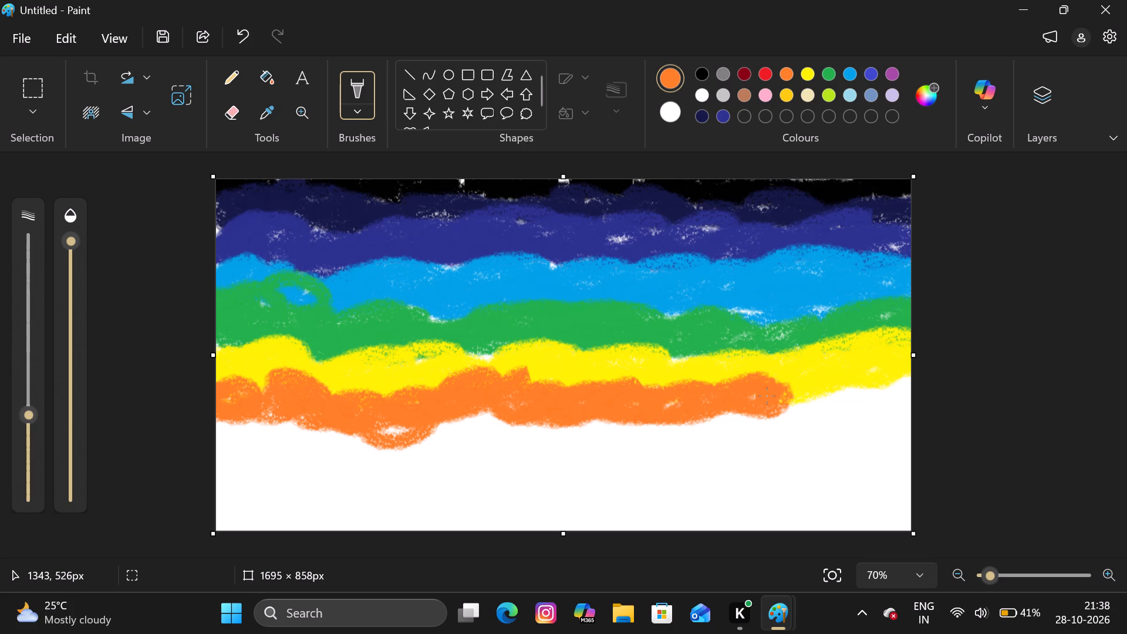
pyautogui.moveTo(801, 399); pyautogui.dragTo(895, 405)
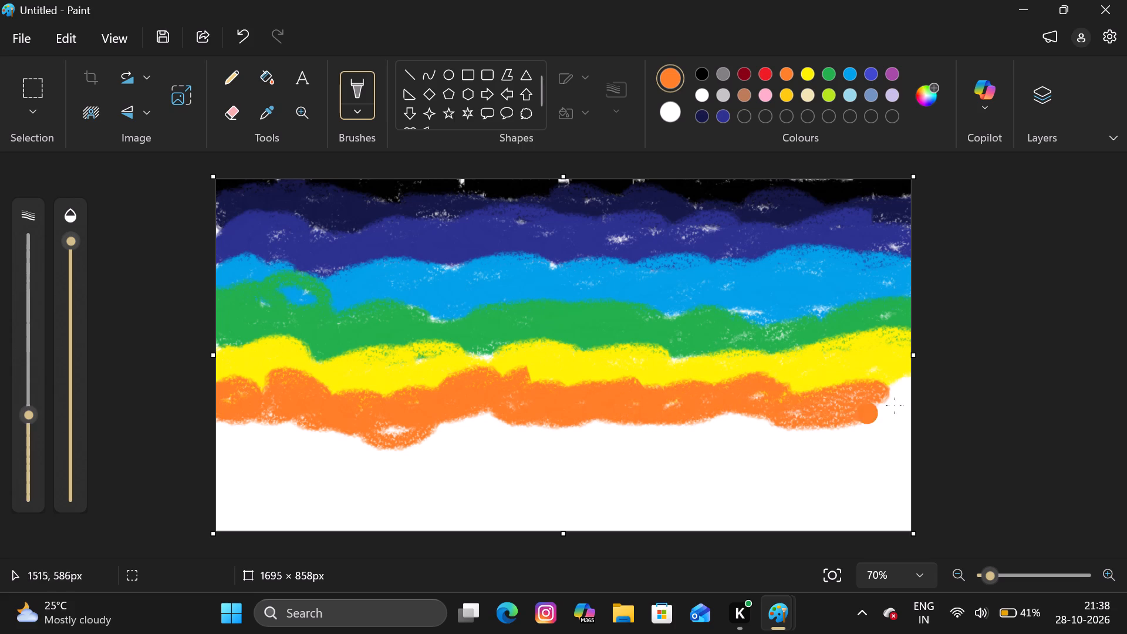
pyautogui.moveTo(895, 405); pyautogui.dragTo(841, 399)
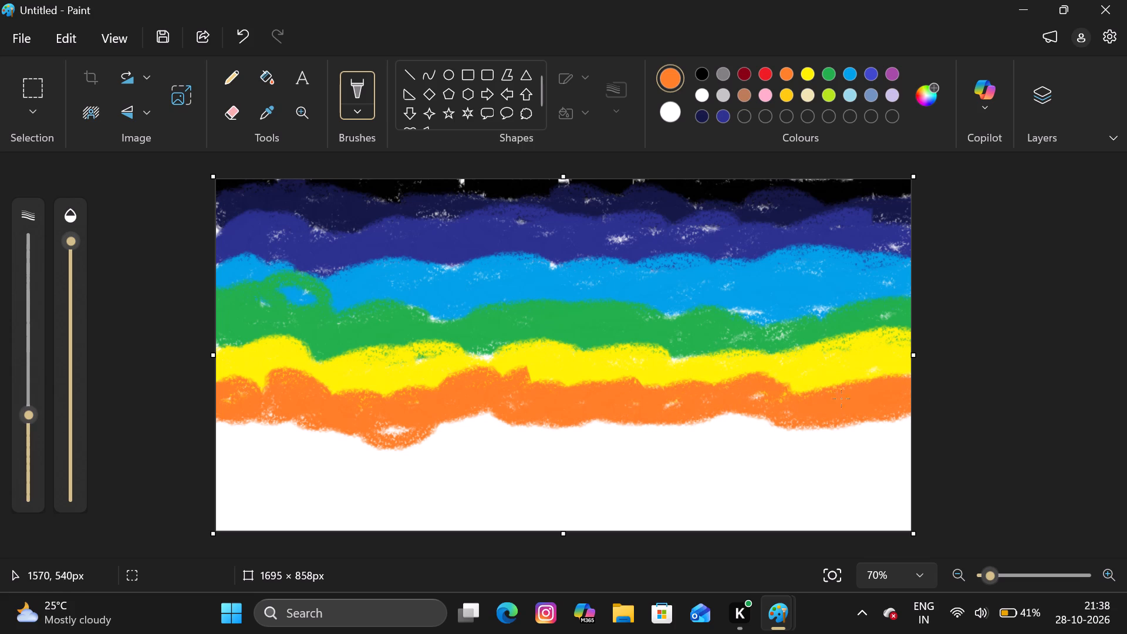
pyautogui.moveTo(841, 399); pyautogui.dragTo(737, 402)
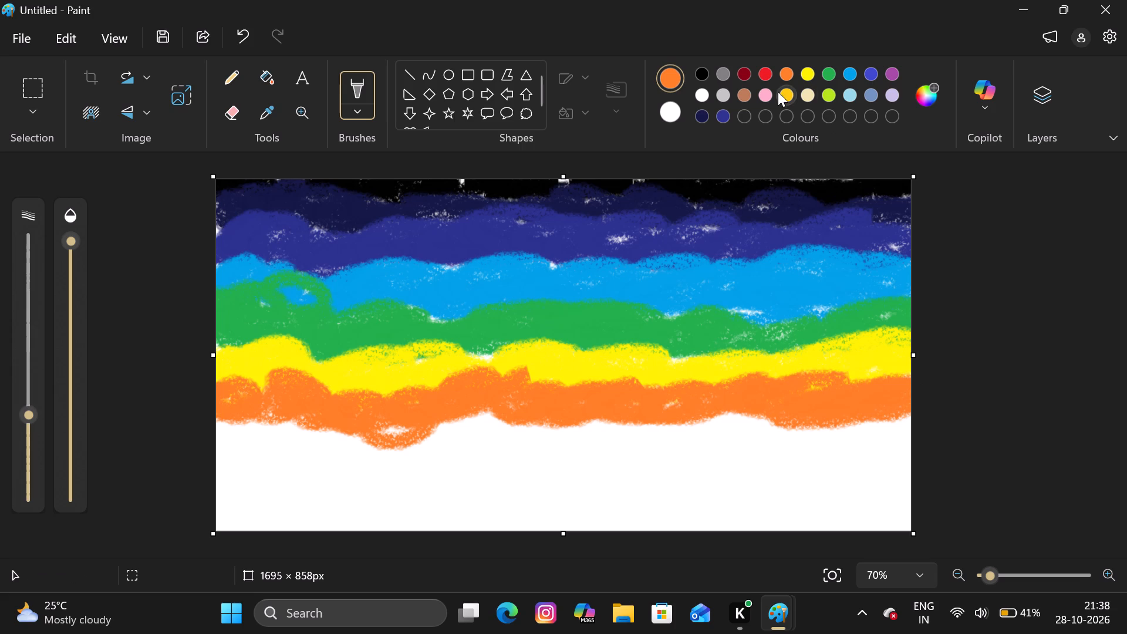
# Paint a wavy dark red crayon band below the orange one, overlapping its lower edge across the full canvas width.
pyautogui.click(747, 79)
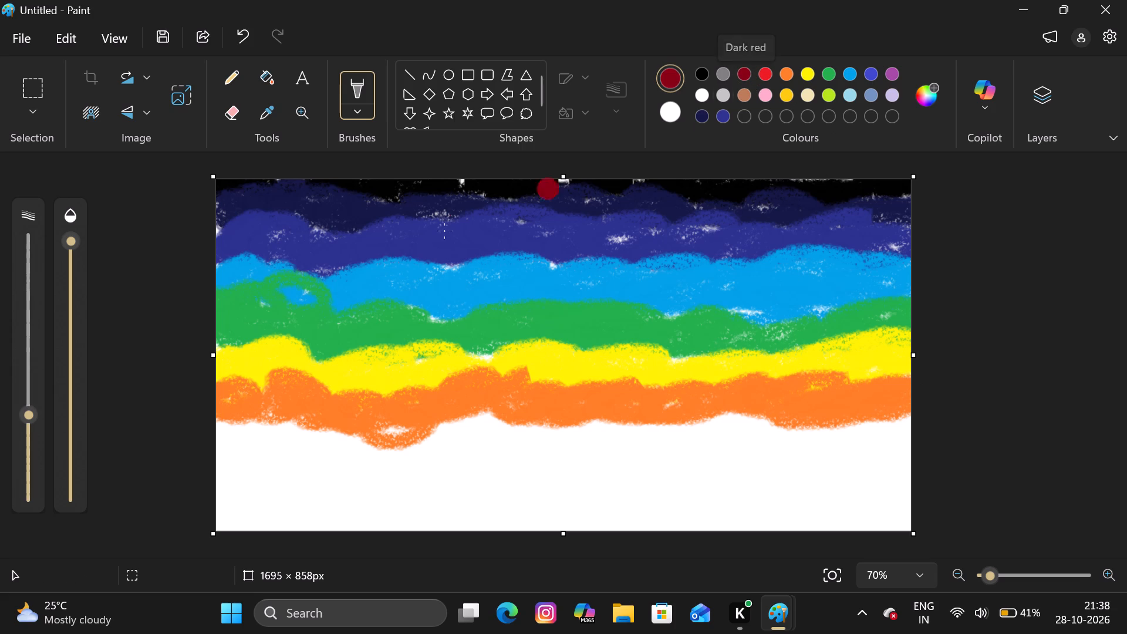
pyautogui.moveTo(236, 439); pyautogui.dragTo(202, 437)
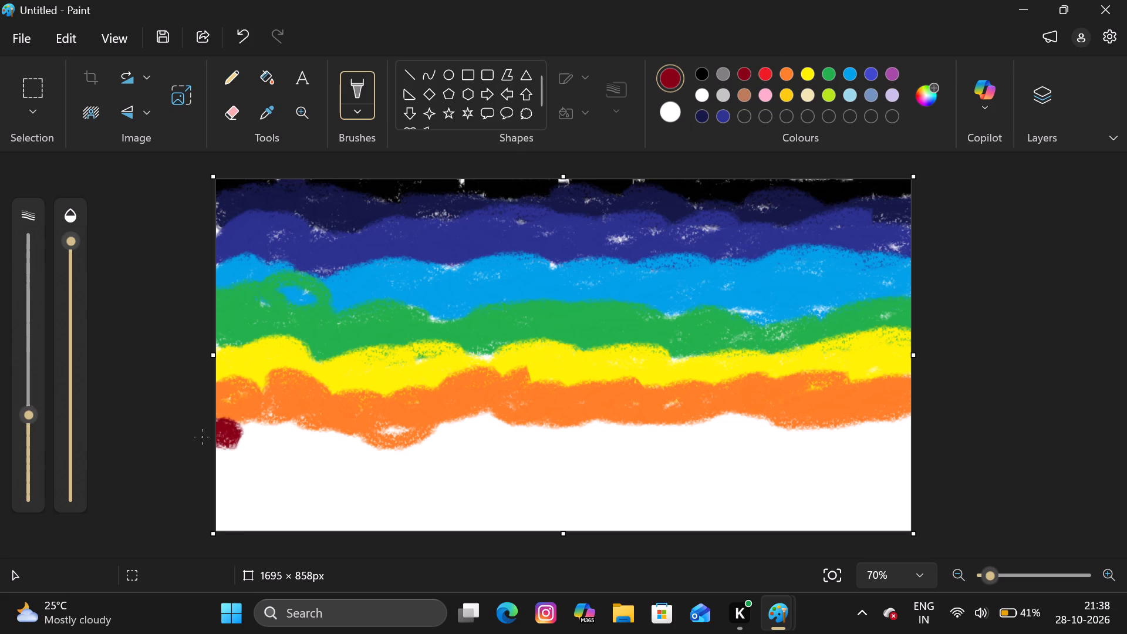
pyautogui.moveTo(202, 437); pyautogui.dragTo(242, 437)
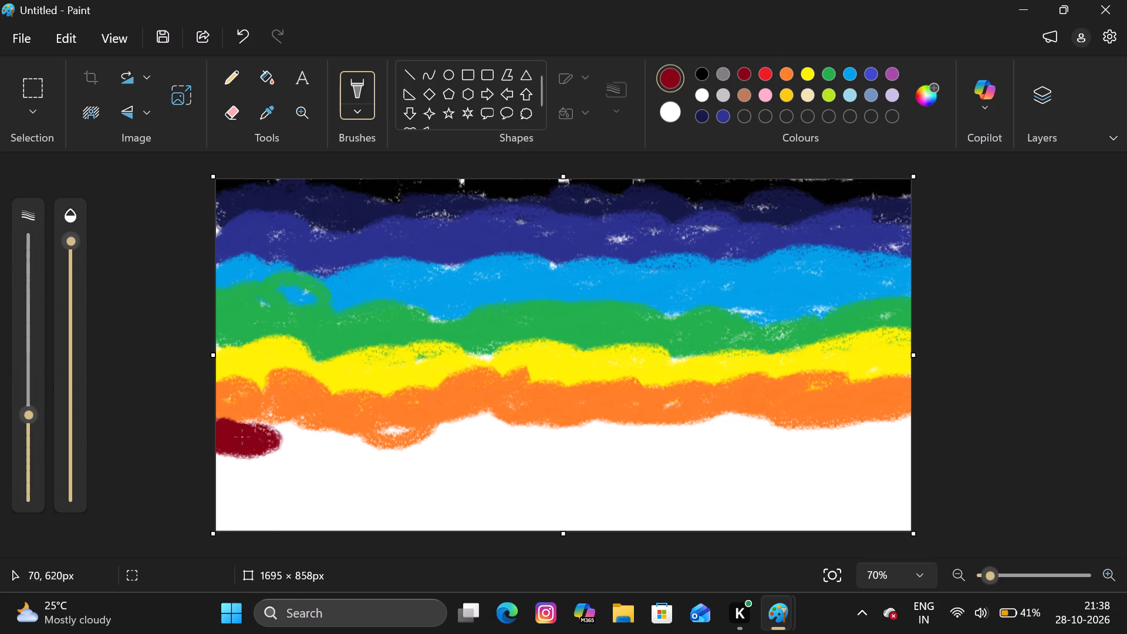
pyautogui.moveTo(242, 437); pyautogui.dragTo(323, 440)
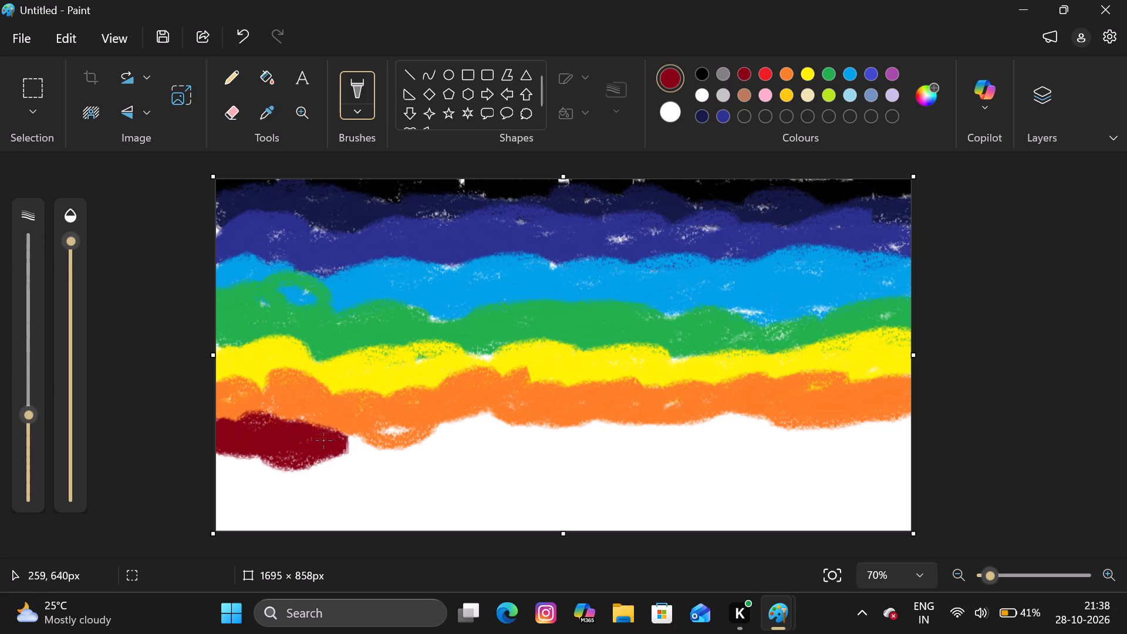
pyautogui.moveTo(323, 440); pyautogui.dragTo(331, 439)
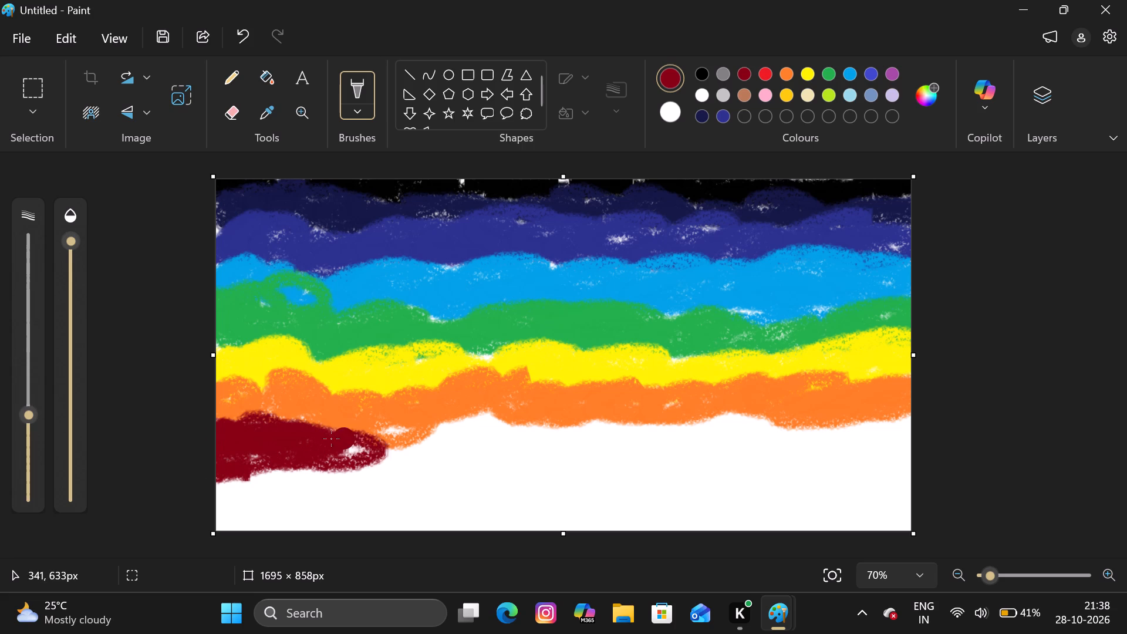
pyautogui.moveTo(331, 439); pyautogui.dragTo(488, 429)
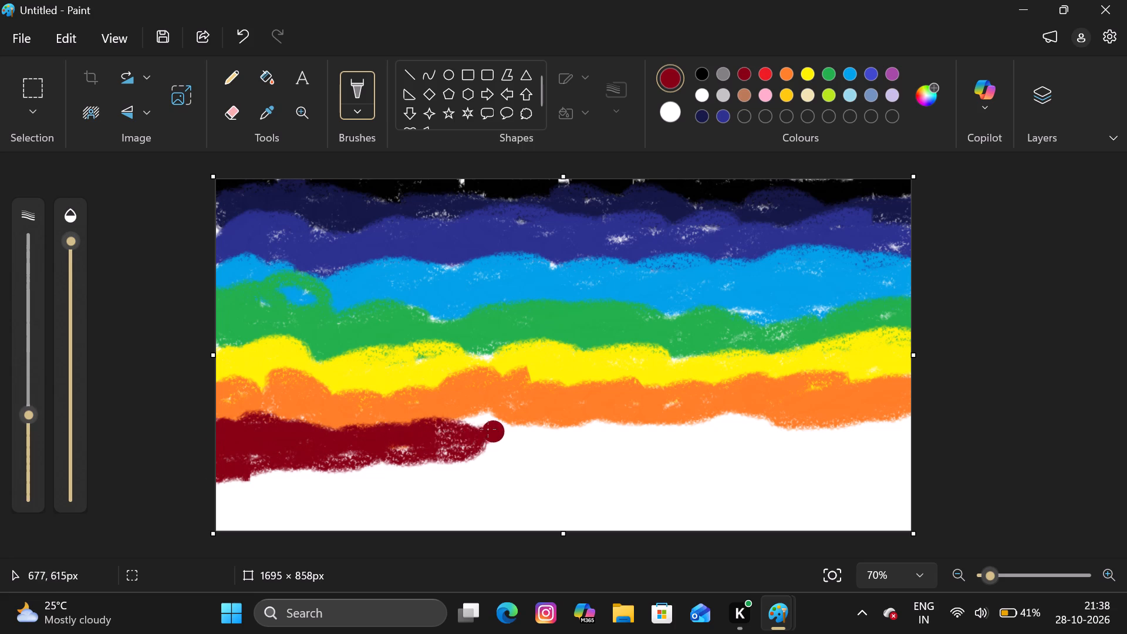
pyautogui.moveTo(488, 429); pyautogui.dragTo(573, 447)
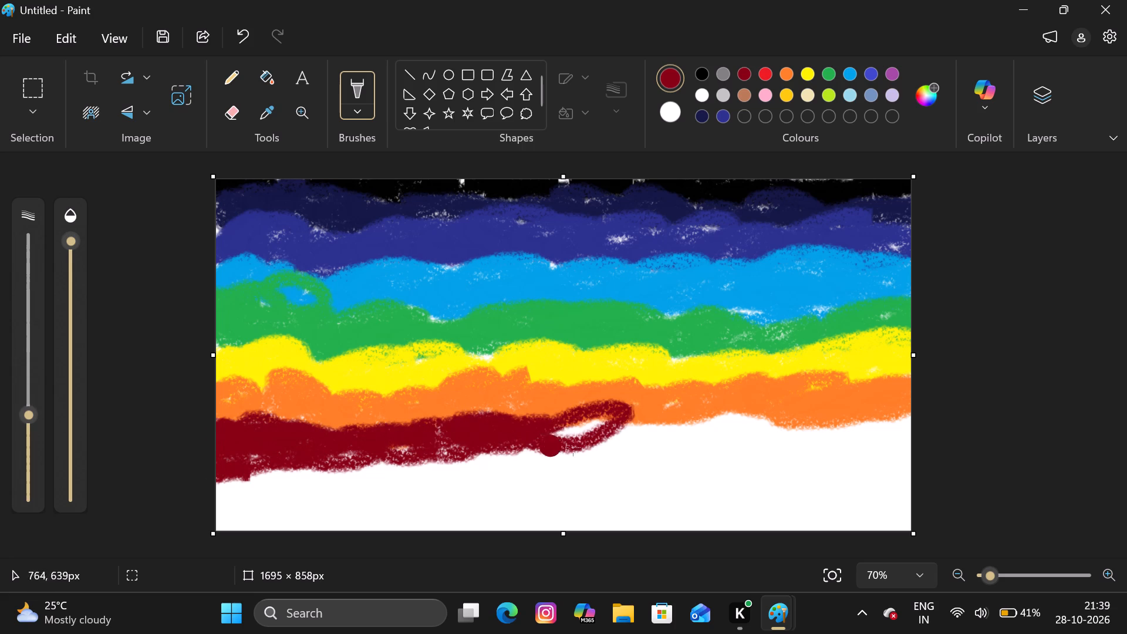
pyautogui.moveTo(573, 447); pyautogui.dragTo(666, 407)
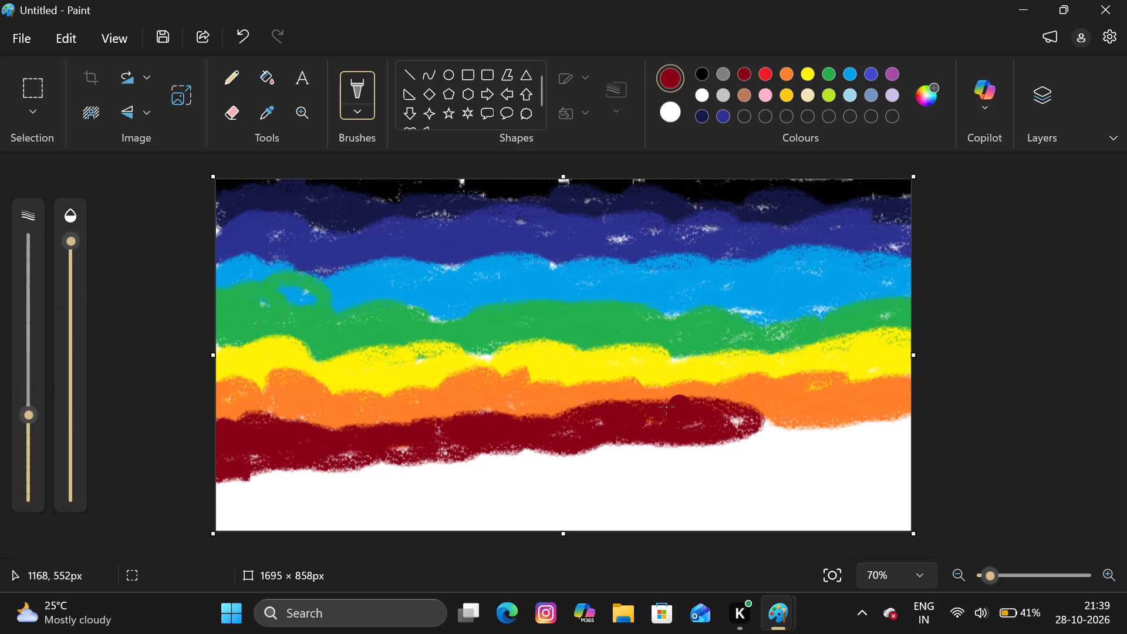
pyautogui.moveTo(666, 407); pyautogui.dragTo(824, 430)
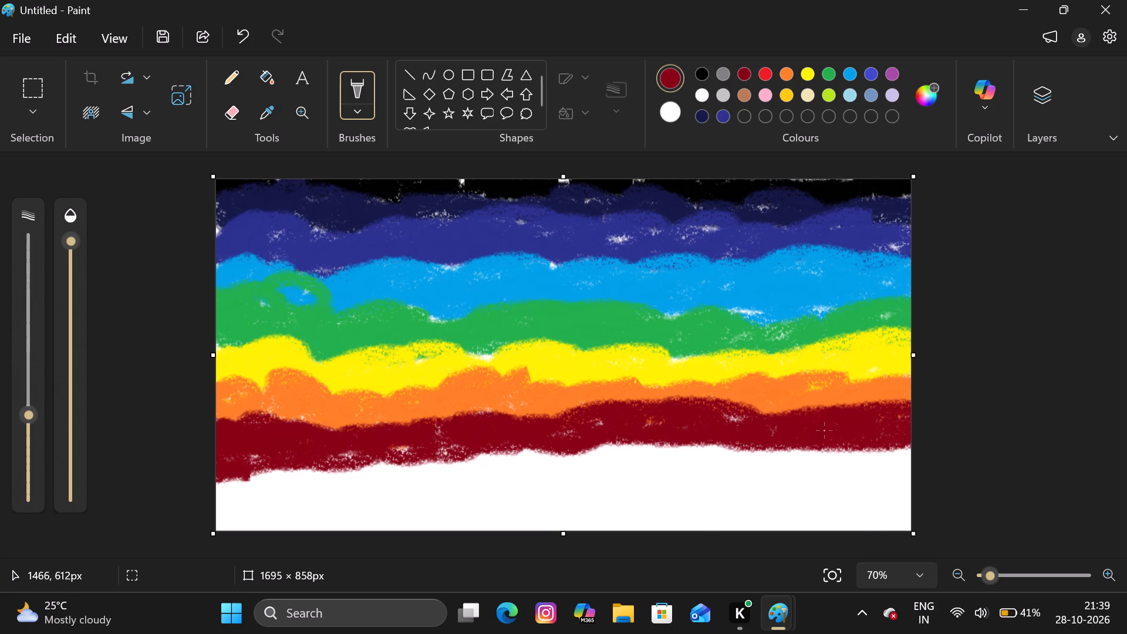
pyautogui.moveTo(824, 430); pyautogui.dragTo(577, 439)
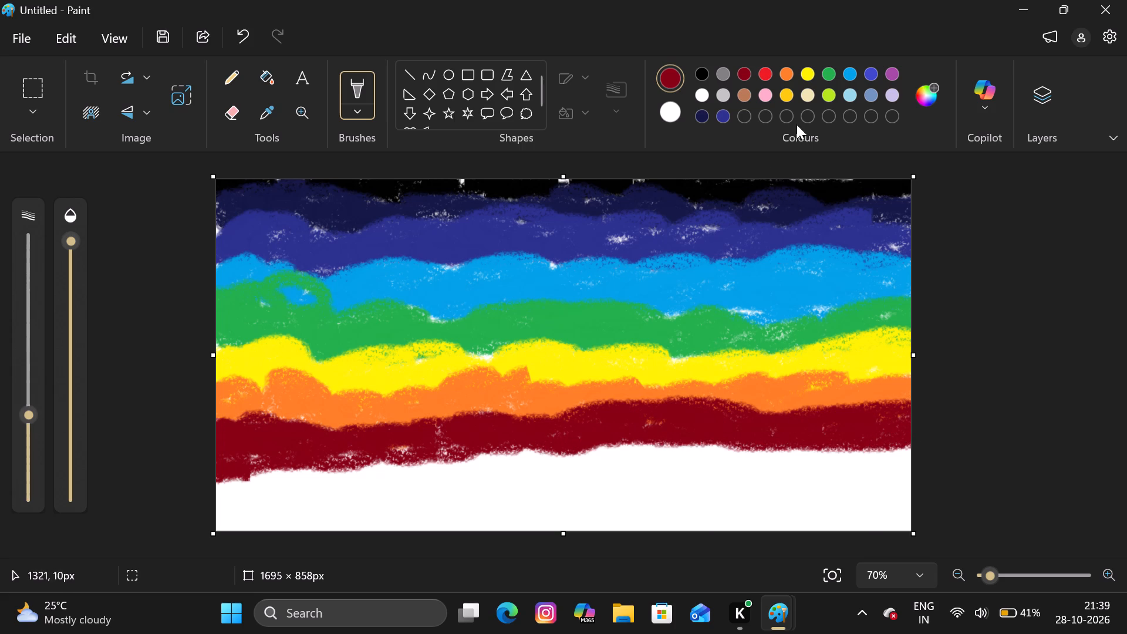
# Paint grey crayon strokes over the white area below the dark red band, overlapping its lower edge and reaching across the canvas.
pyautogui.click(721, 77)
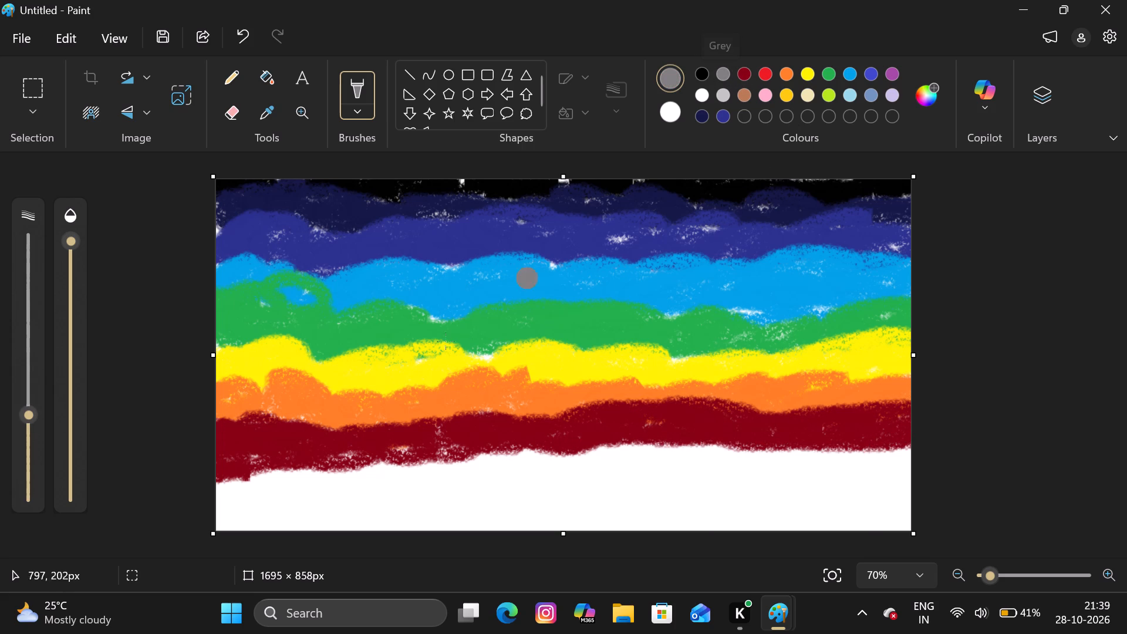
pyautogui.moveTo(286, 485); pyautogui.dragTo(251, 502)
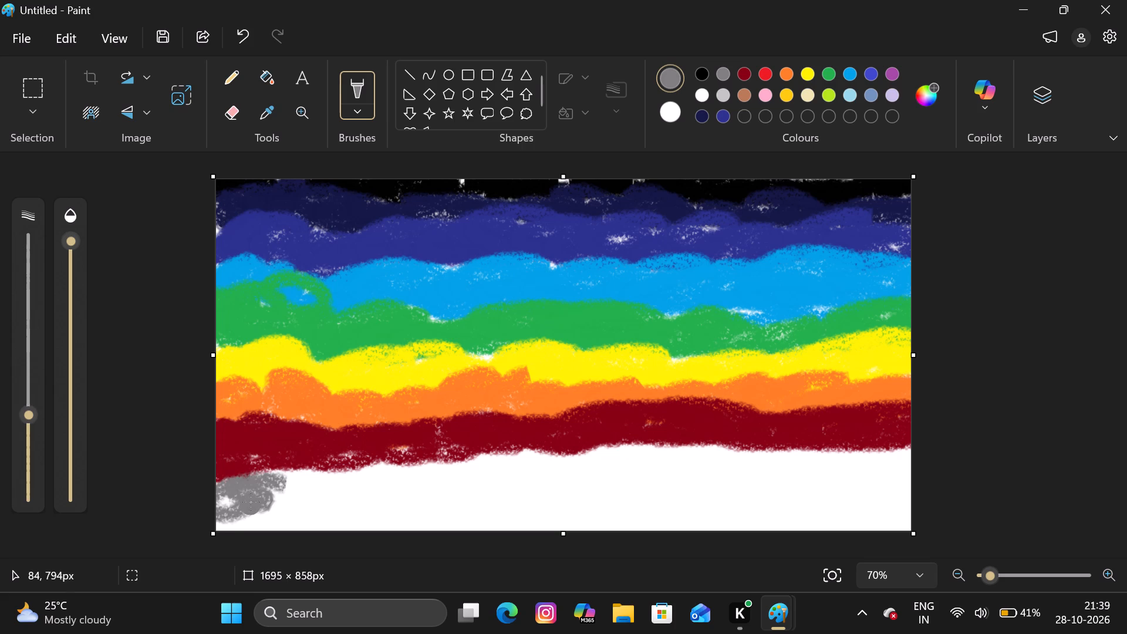
pyautogui.moveTo(251, 502); pyautogui.dragTo(434, 463)
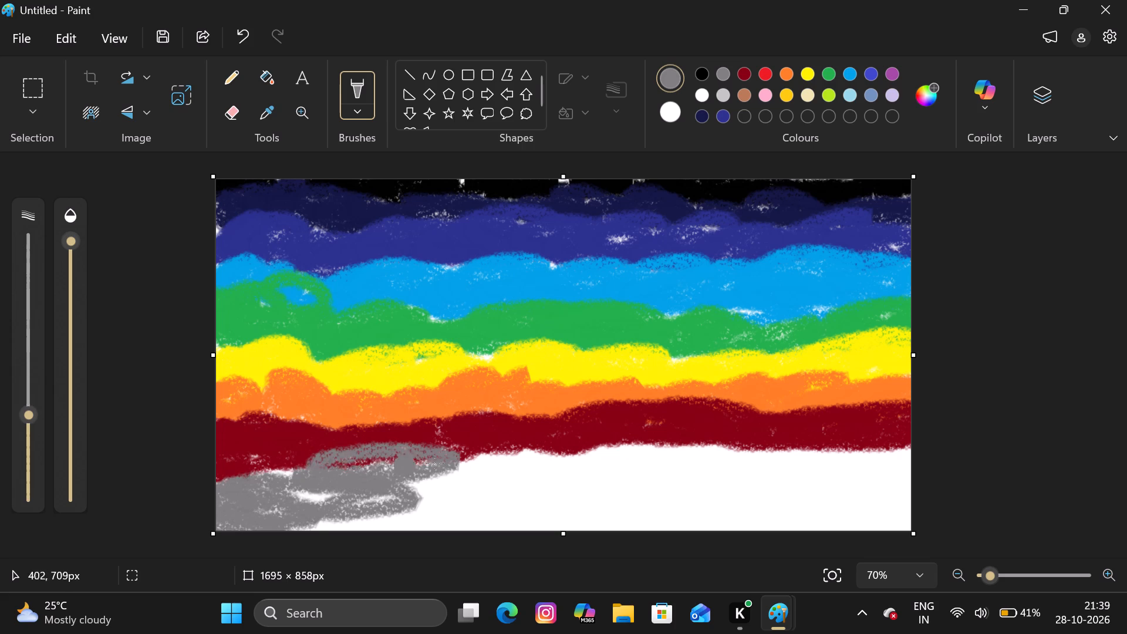
pyautogui.moveTo(434, 463); pyautogui.dragTo(503, 461)
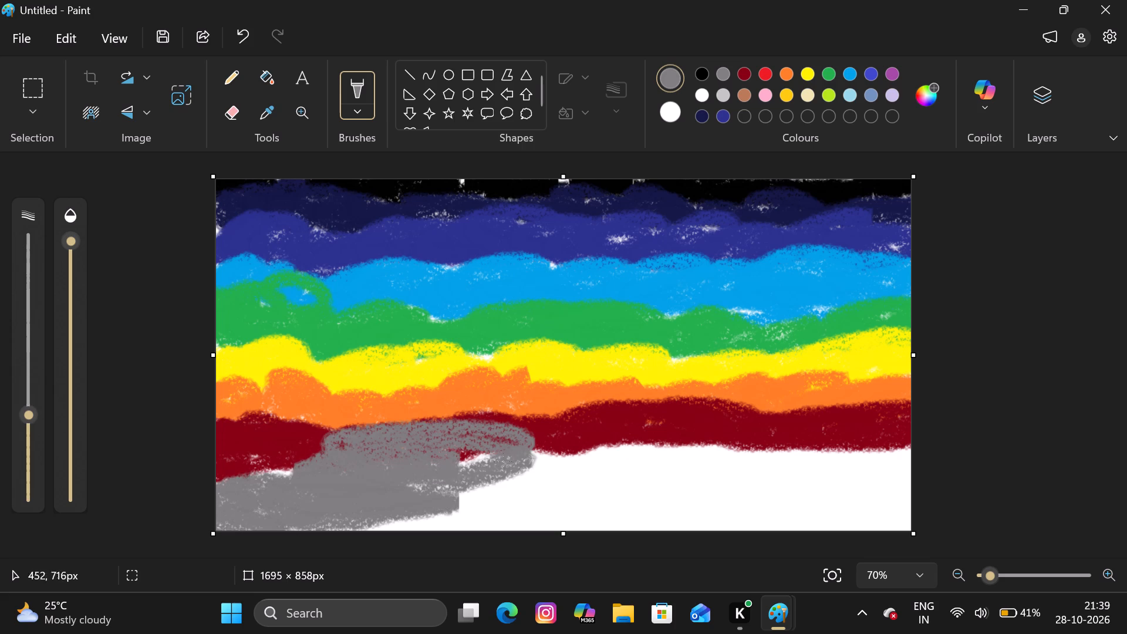
pyautogui.moveTo(503, 461); pyautogui.dragTo(603, 497)
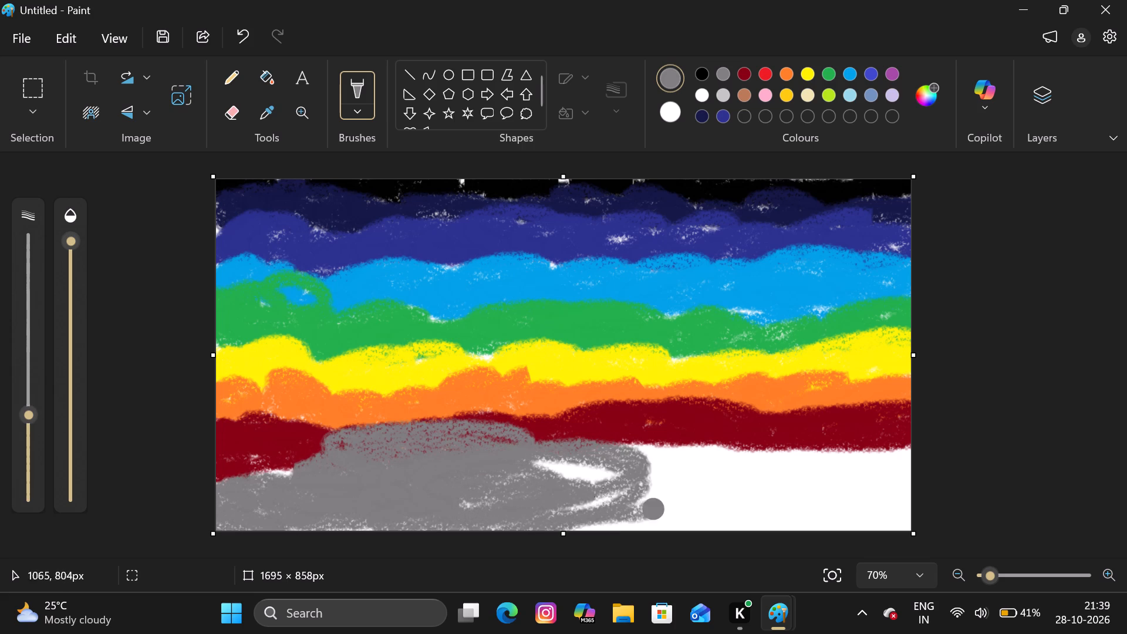
pyautogui.moveTo(603, 497); pyautogui.dragTo(556, 504)
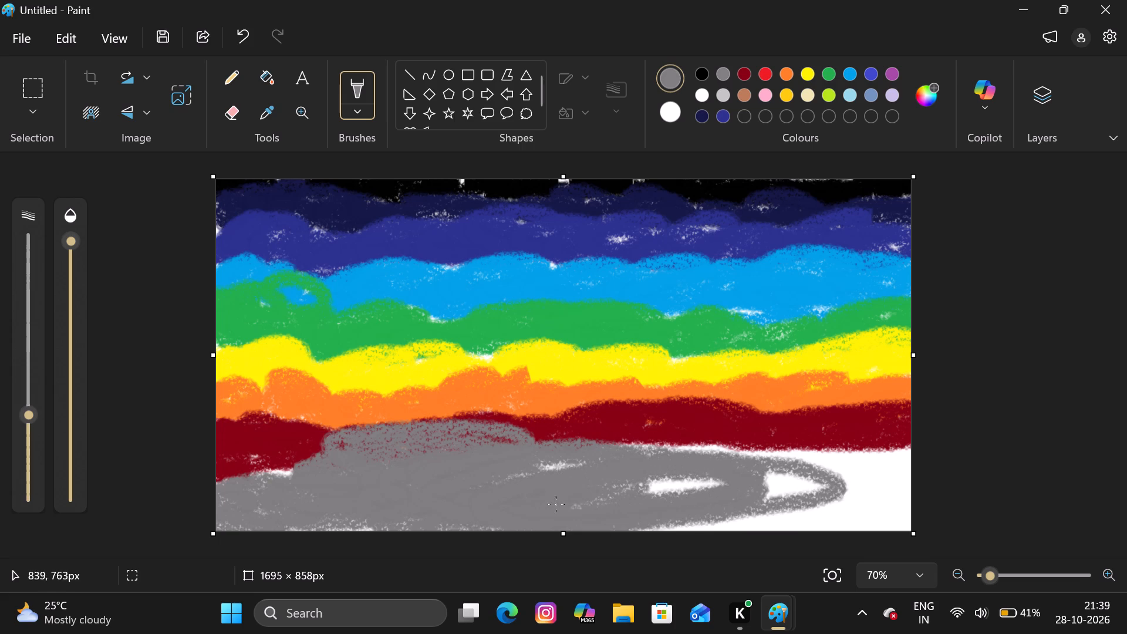
pyautogui.moveTo(556, 504); pyautogui.dragTo(964, 484)
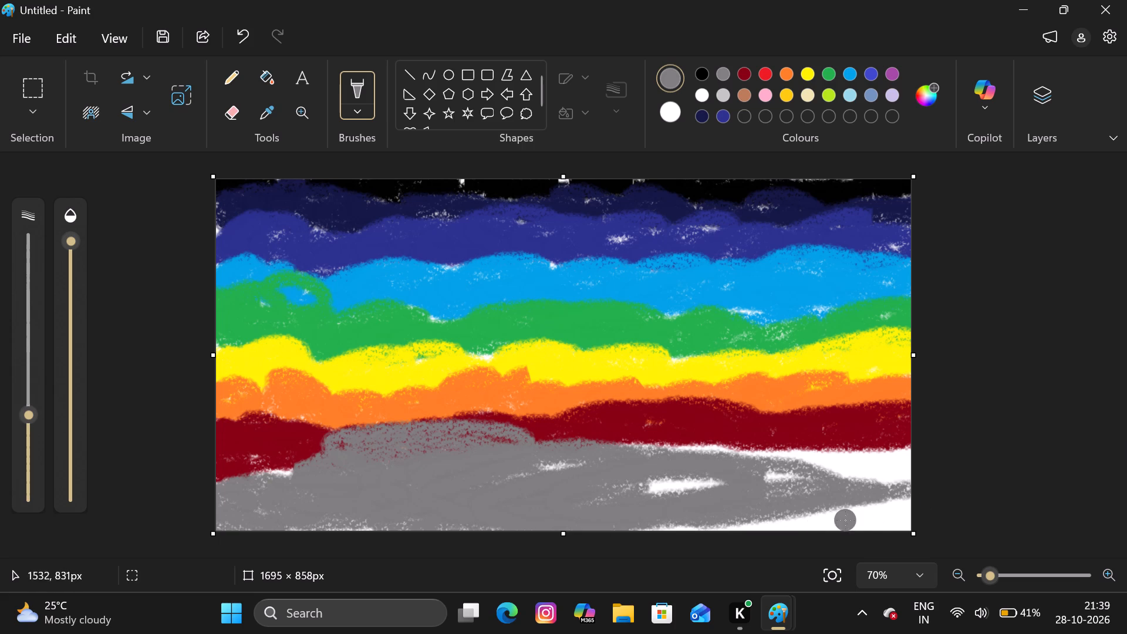
# Enlarge the crayon brush and cover the remaining white gaps in the grey area with grey, down to the canvas's bottom edge.
pyautogui.click(26, 348)
pyautogui.moveTo(699, 498); pyautogui.dragTo(791, 470)
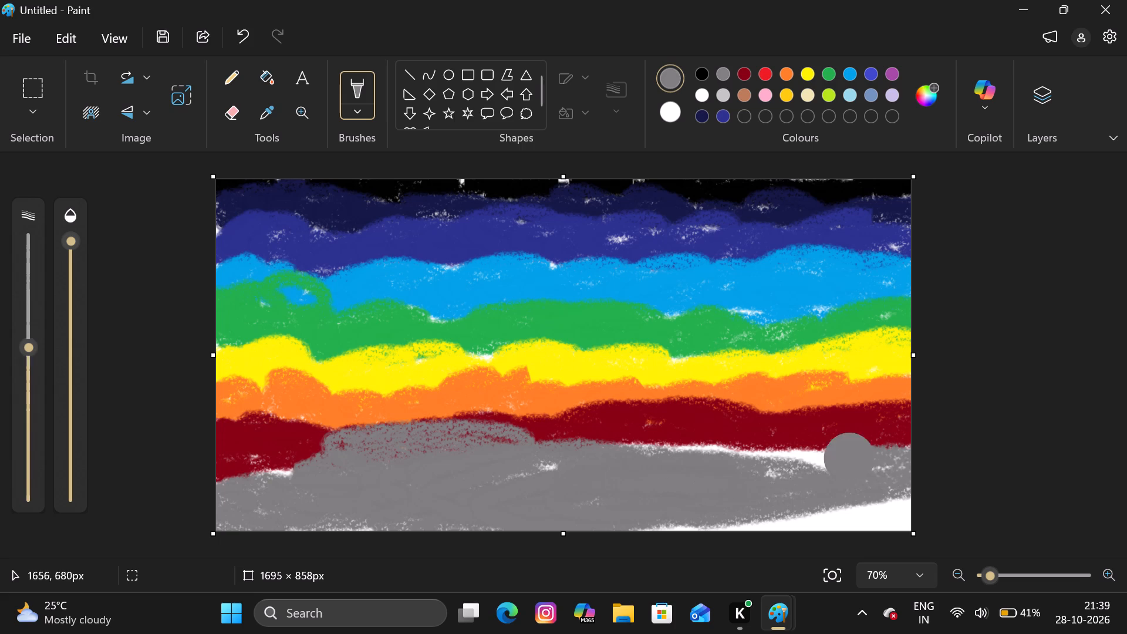
pyautogui.moveTo(791, 470); pyautogui.dragTo(733, 486)
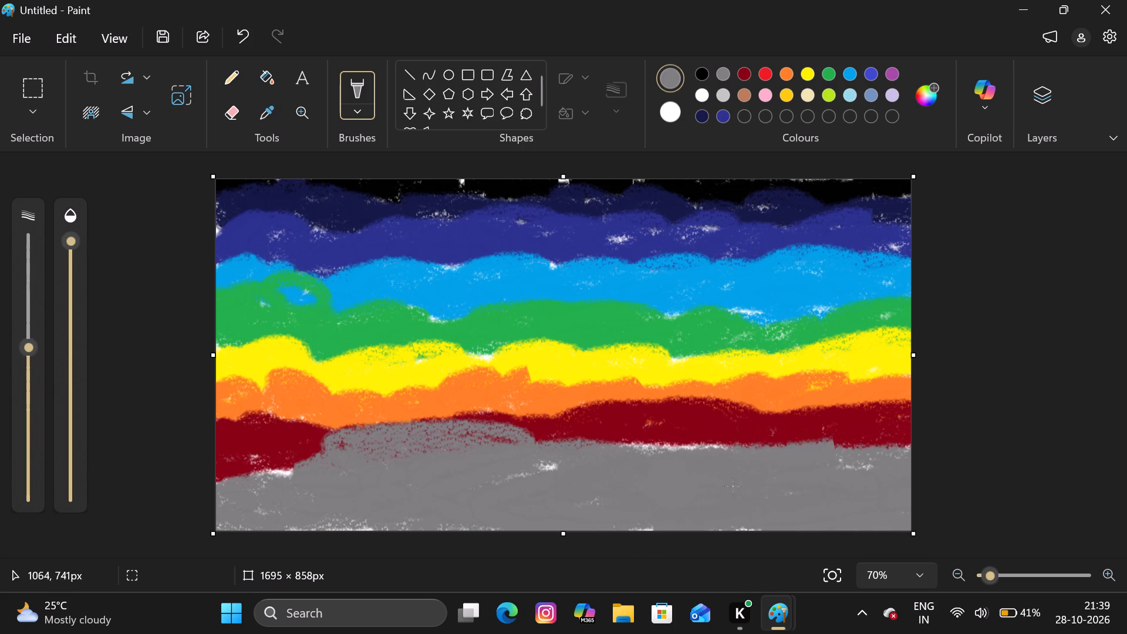
pyautogui.moveTo(733, 486); pyautogui.dragTo(563, 494)
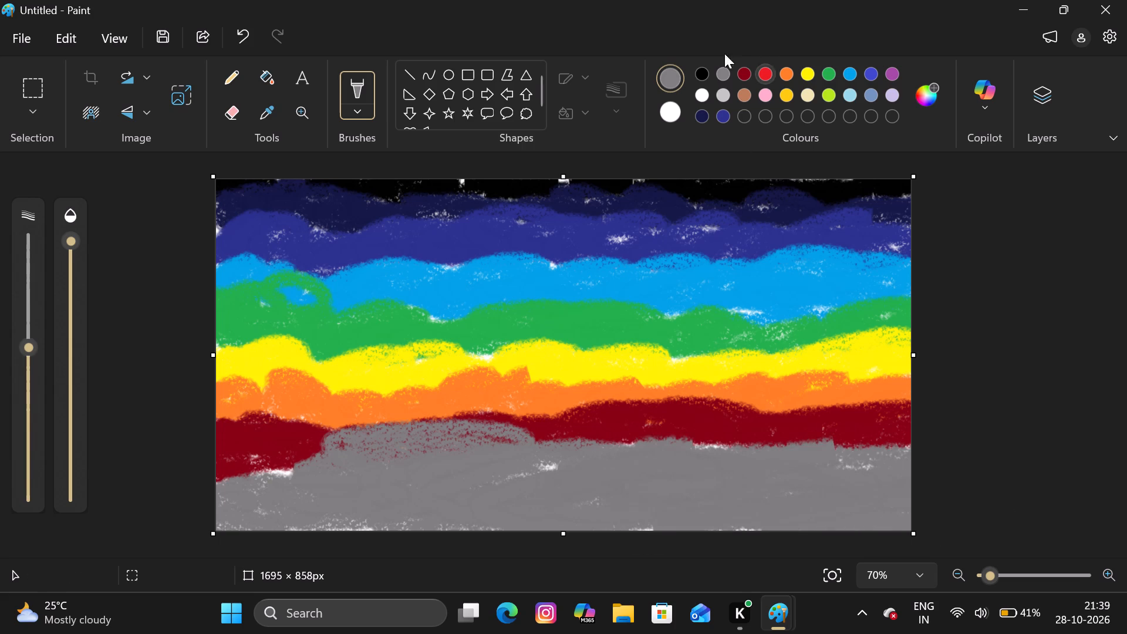
# Open the choice of brush types to replace the crayon brush.
pyautogui.click(359, 114)
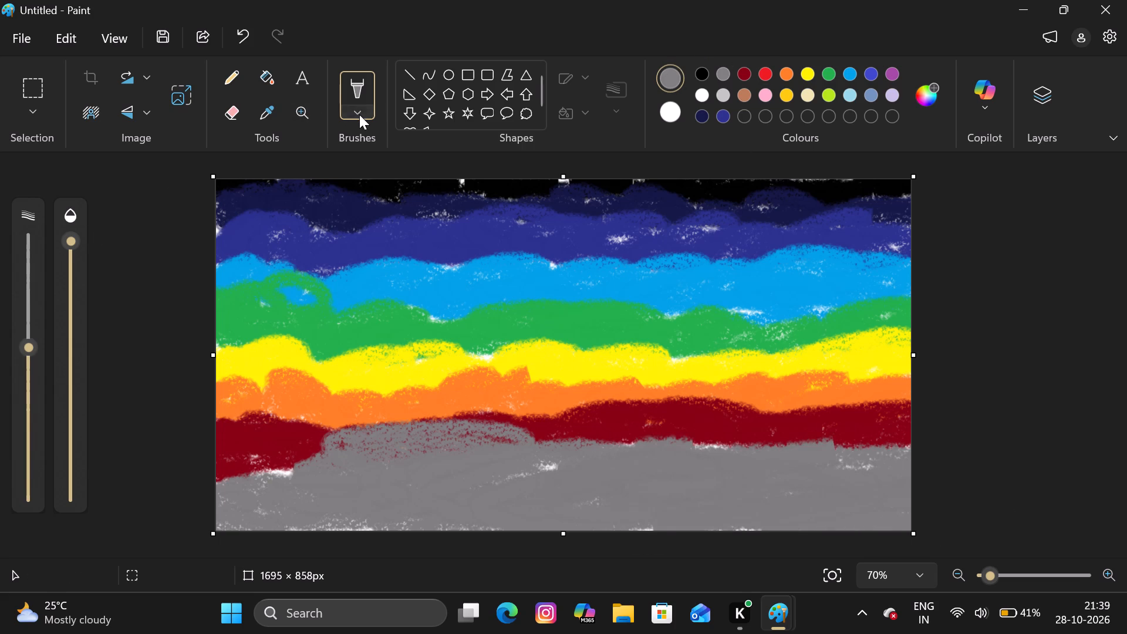
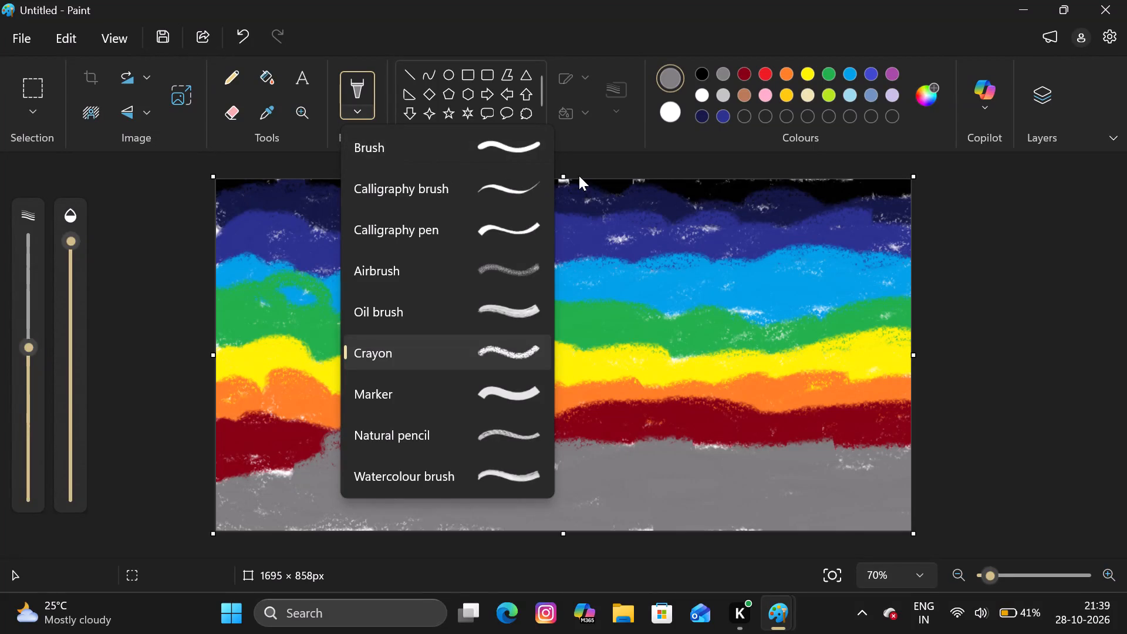
# Trim the canvas at its bottom edge and extend it at its top edge, making it 1695 × 842 px.
pyautogui.click(561, 522)
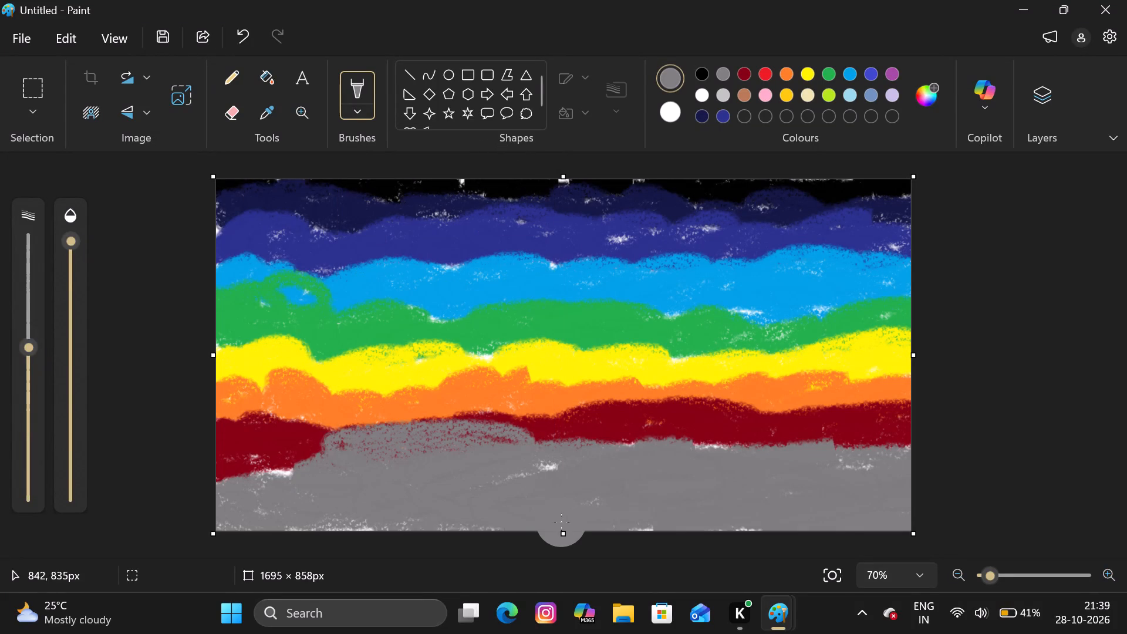
pyautogui.moveTo(568, 535); pyautogui.dragTo(575, 505)
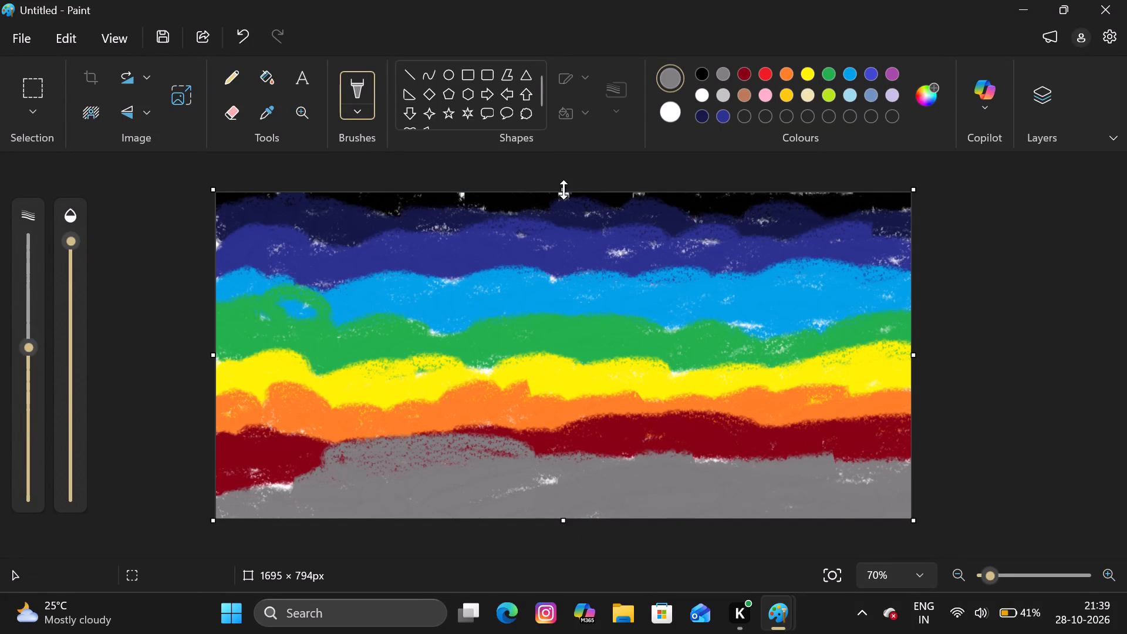
pyautogui.moveTo(563, 190); pyautogui.dragTo(565, 173)
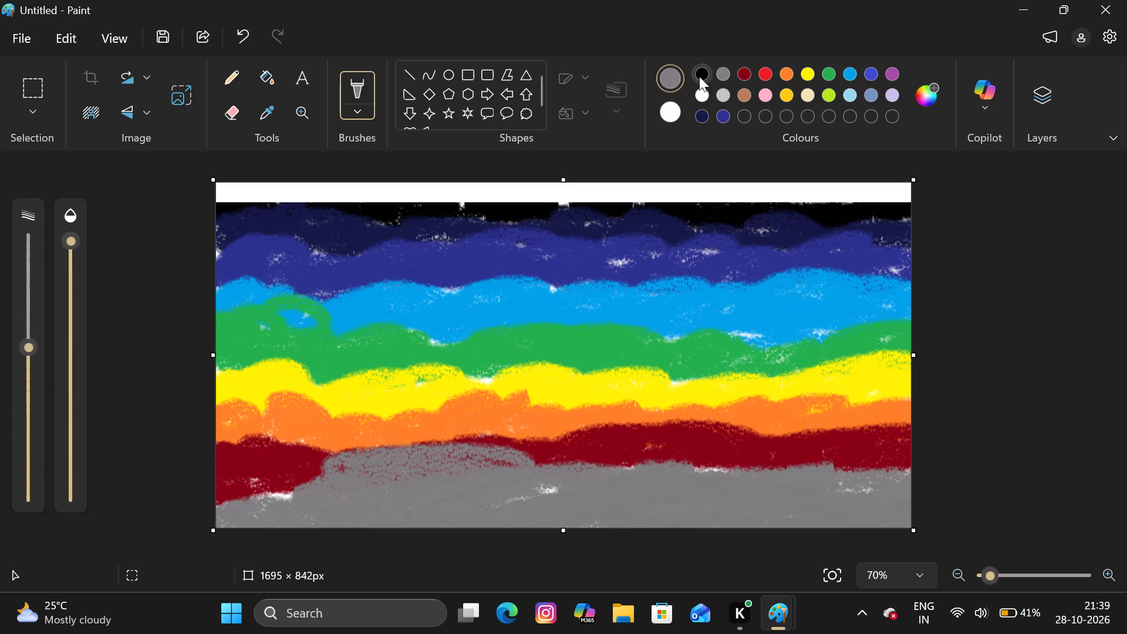
# Cover the white strip along the canvas's top edge with black crayon strokes across the full width.
pyautogui.click(703, 71)
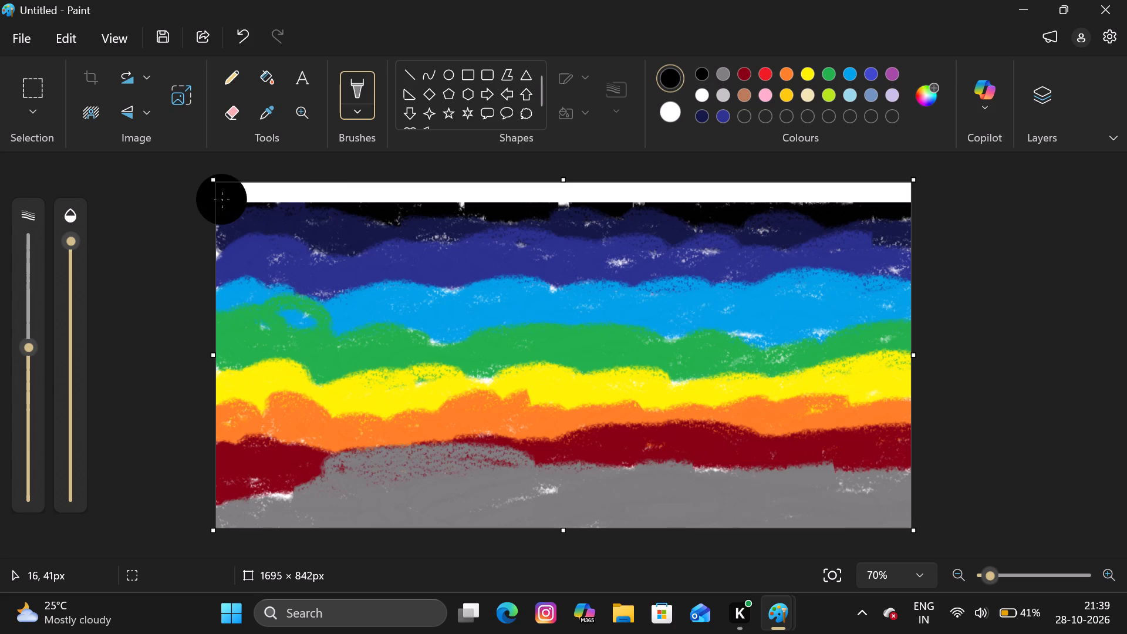
pyautogui.moveTo(227, 200); pyautogui.dragTo(217, 188)
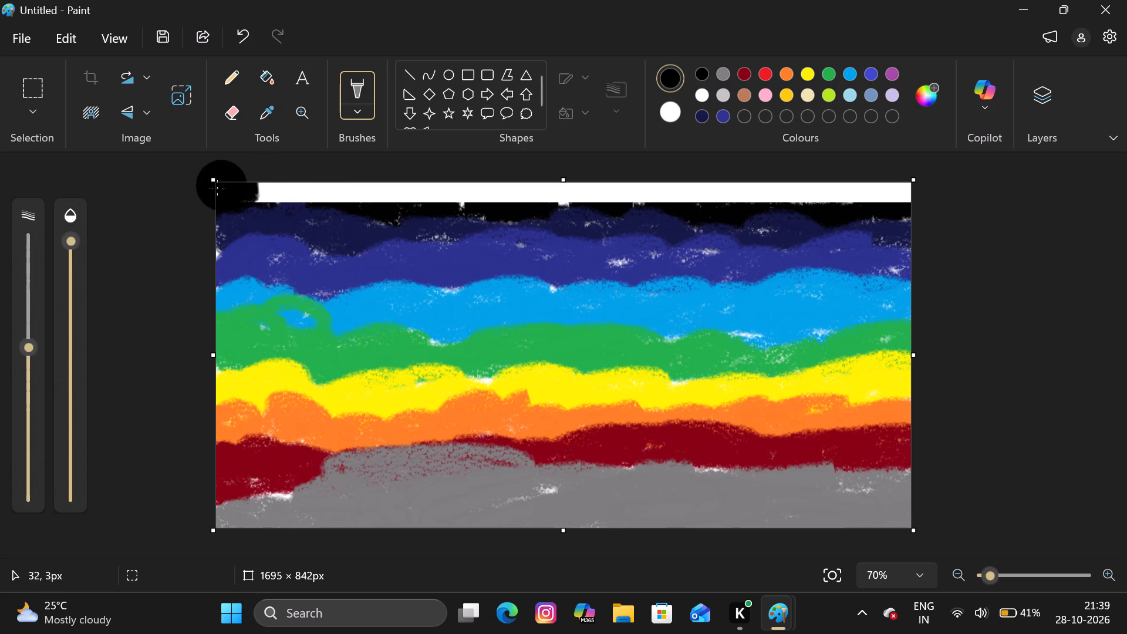
pyautogui.moveTo(217, 188); pyautogui.dragTo(310, 167)
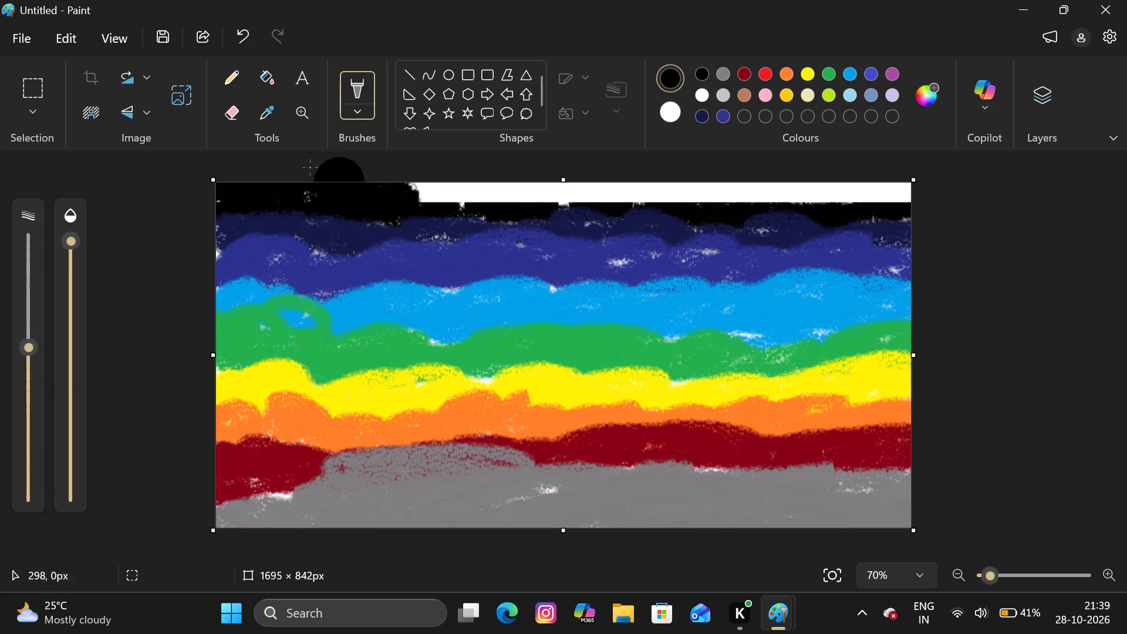
pyautogui.moveTo(310, 167); pyautogui.dragTo(528, 207)
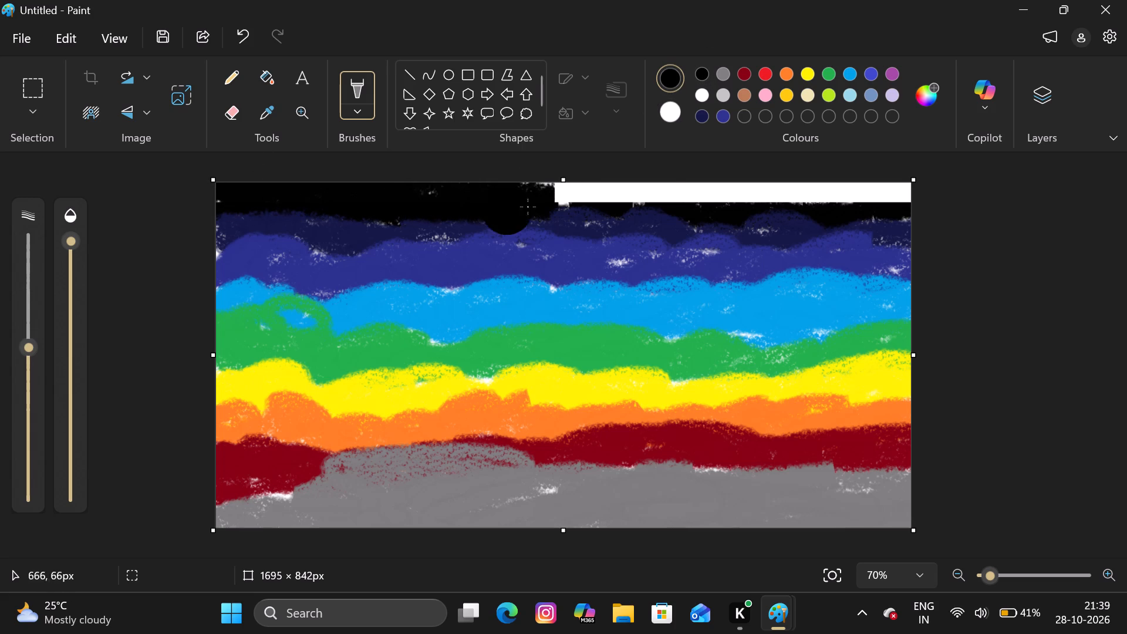
pyautogui.moveTo(528, 207); pyautogui.dragTo(713, 187)
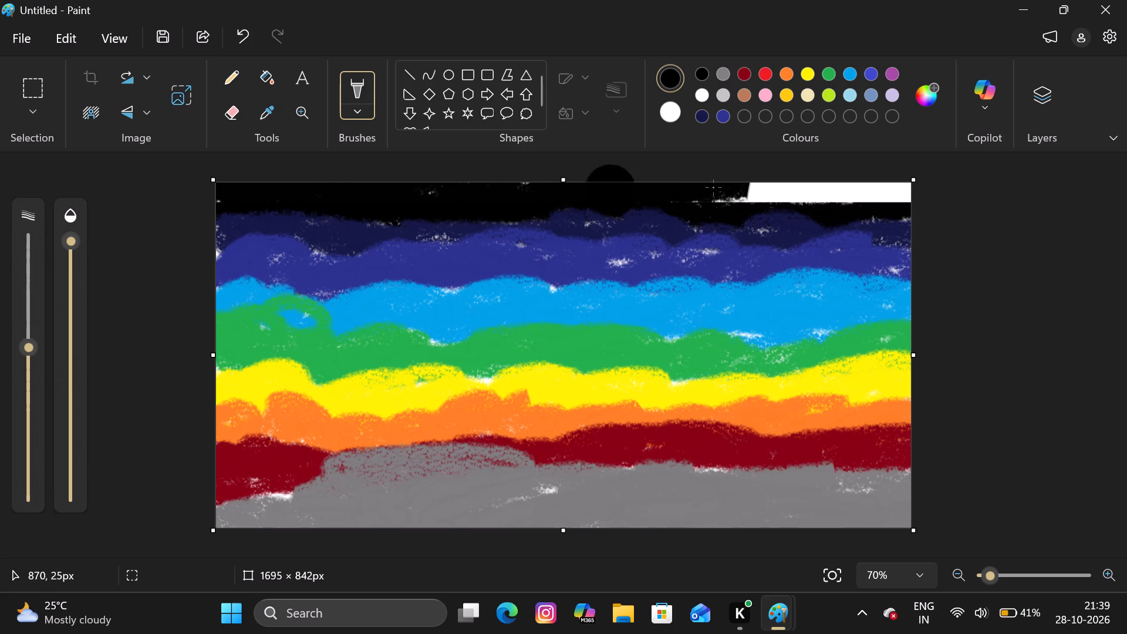
pyautogui.moveTo(713, 187); pyautogui.dragTo(767, 209)
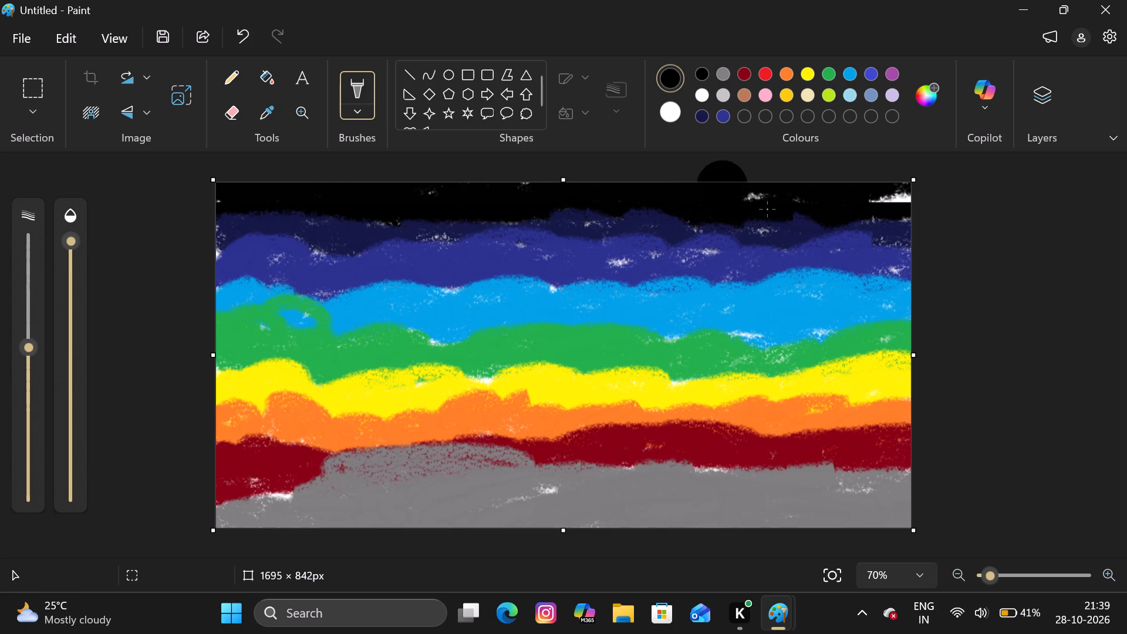
pyautogui.moveTo(767, 209); pyautogui.dragTo(898, 176)
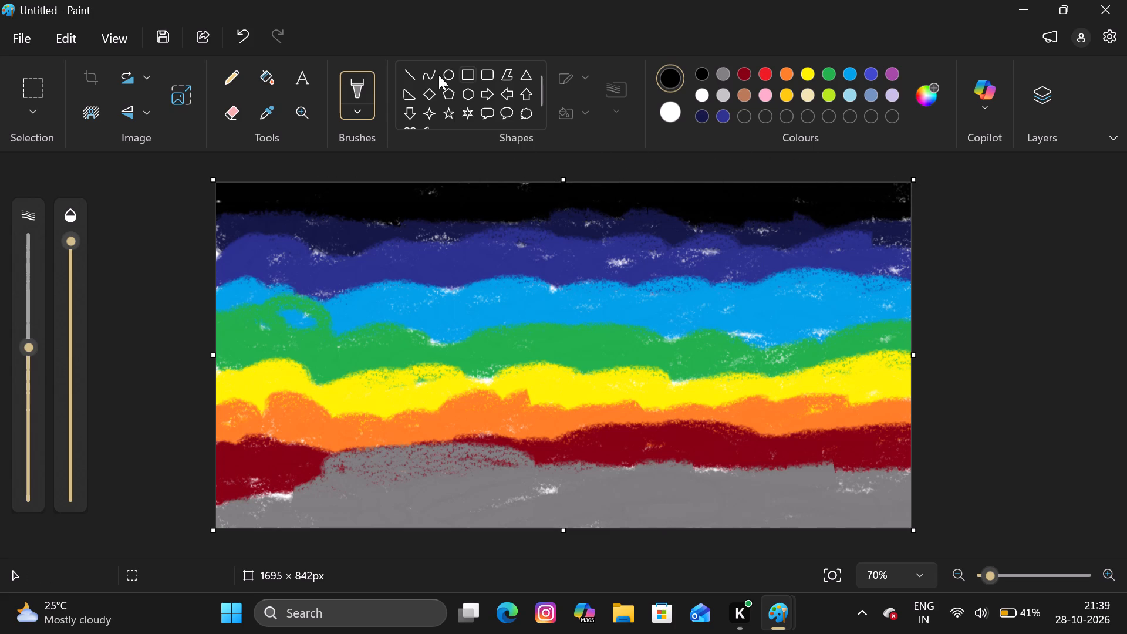
# With an enlarged Natural pencil brush at about half opacity, shade black over the top band, filling its white specks and softening its lower edge.
pyautogui.moveTo(356, 102); pyautogui.dragTo(356, 112)
pyautogui.click(356, 112)
pyautogui.click(450, 420)
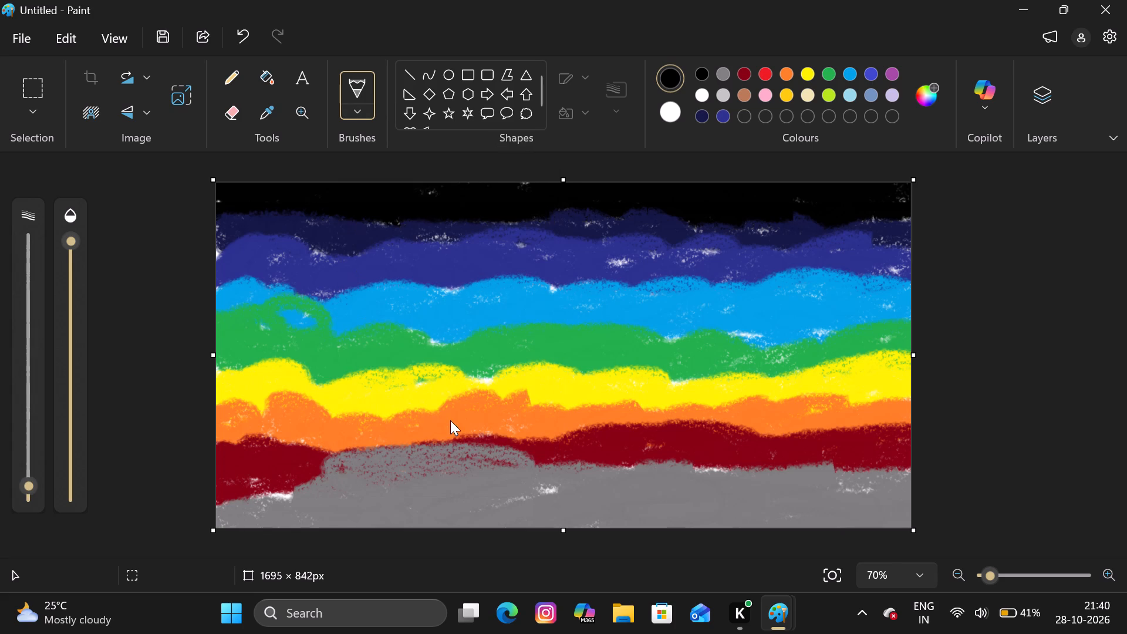
pyautogui.click(70, 363)
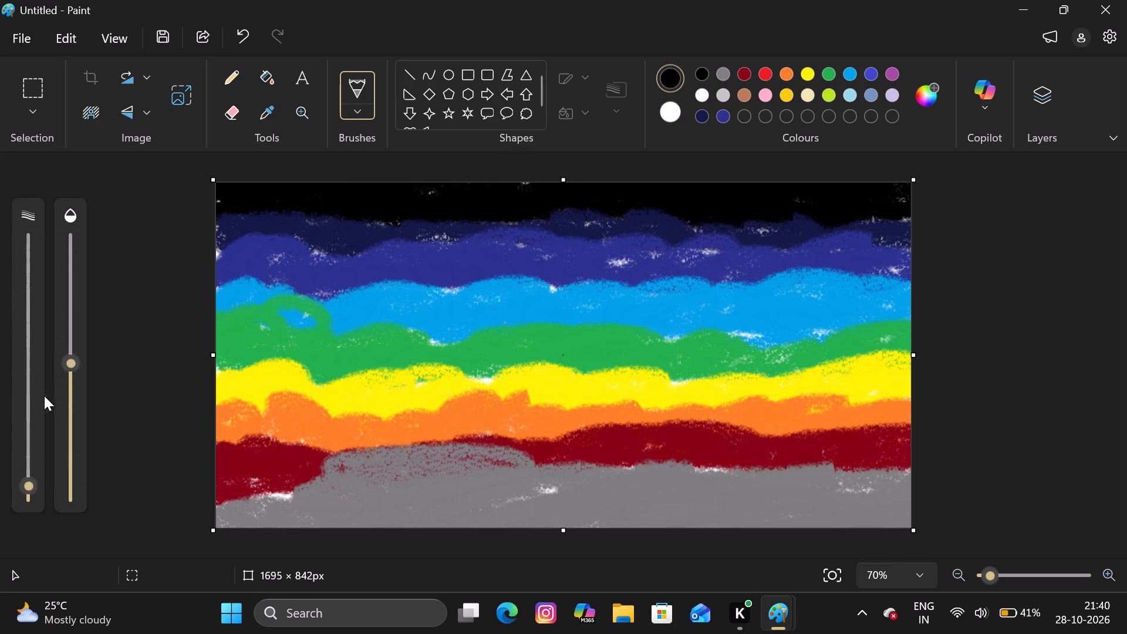
pyautogui.doubleClick(29, 384)
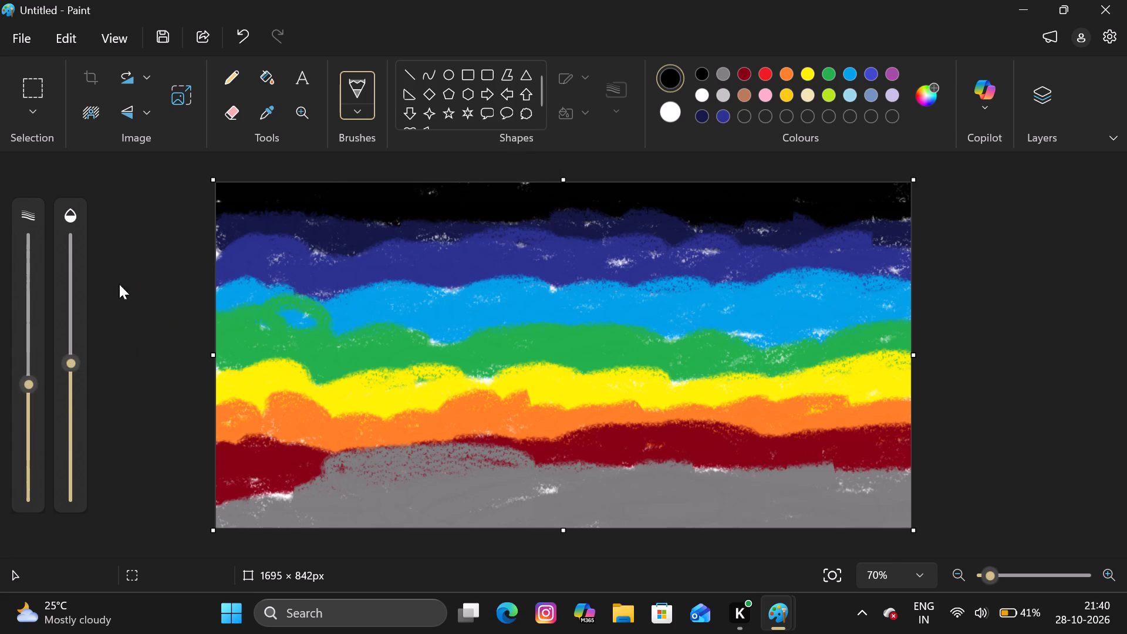
pyautogui.click(26, 370)
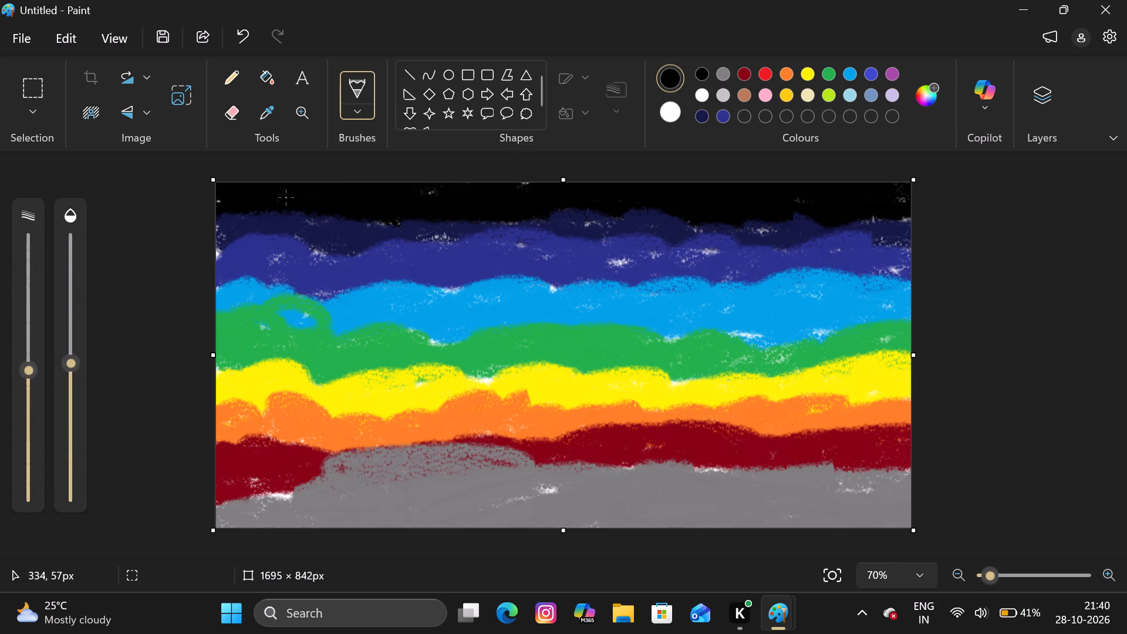
pyautogui.moveTo(248, 203); pyautogui.dragTo(212, 194)
pyautogui.moveTo(212, 194); pyautogui.dragTo(417, 202)
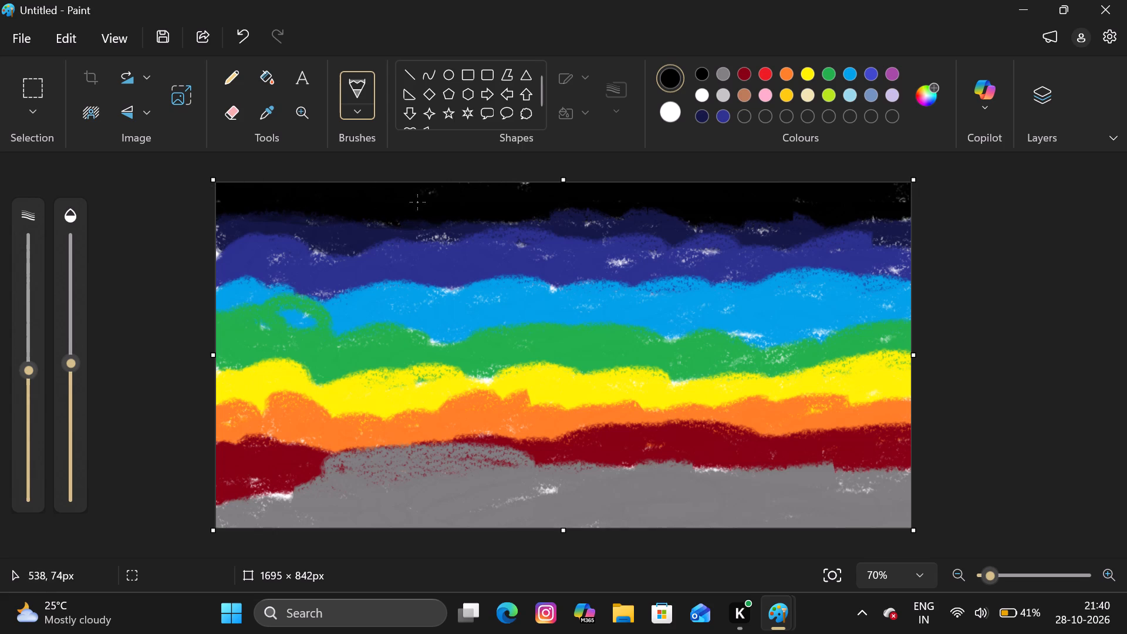
pyautogui.moveTo(417, 202); pyautogui.dragTo(545, 212)
pyautogui.moveTo(545, 212); pyautogui.dragTo(811, 183)
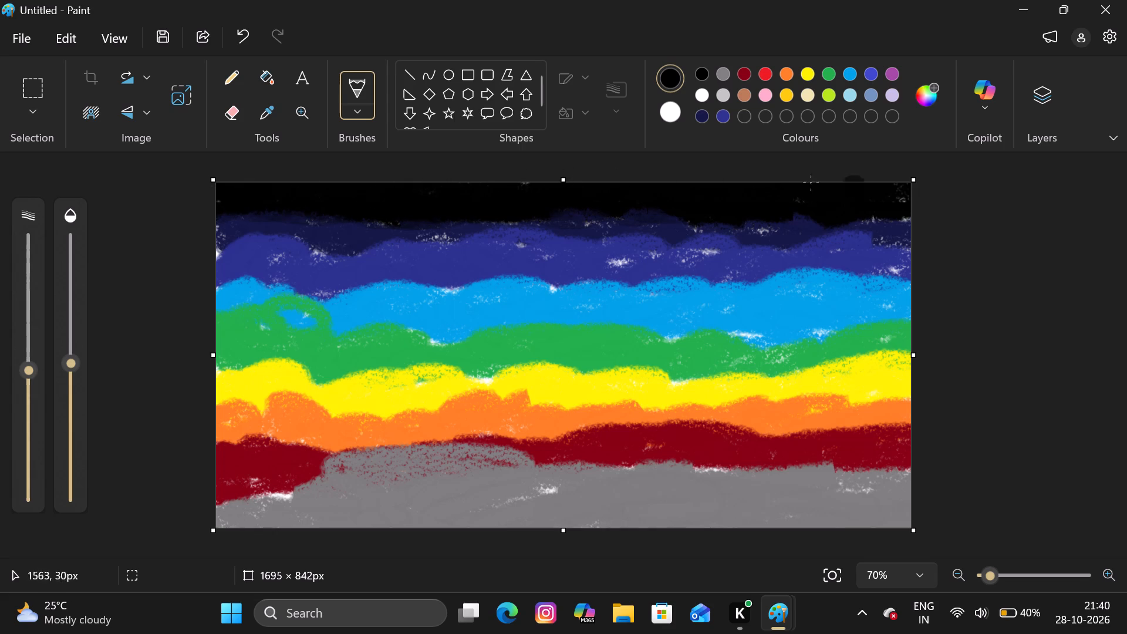
pyautogui.moveTo(811, 183); pyautogui.dragTo(853, 187)
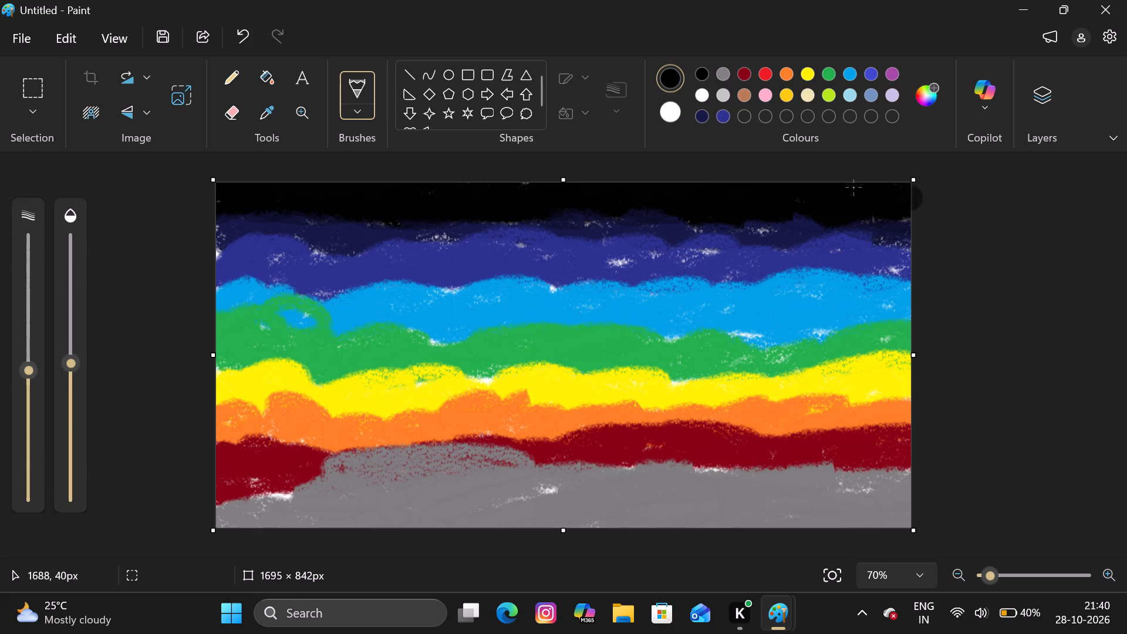
pyautogui.moveTo(853, 187); pyautogui.dragTo(818, 193)
# Shade the navy band with dark navy natural pencil strokes across the canvas, blending it into the black above and the blue below.
pyautogui.click(701, 115)
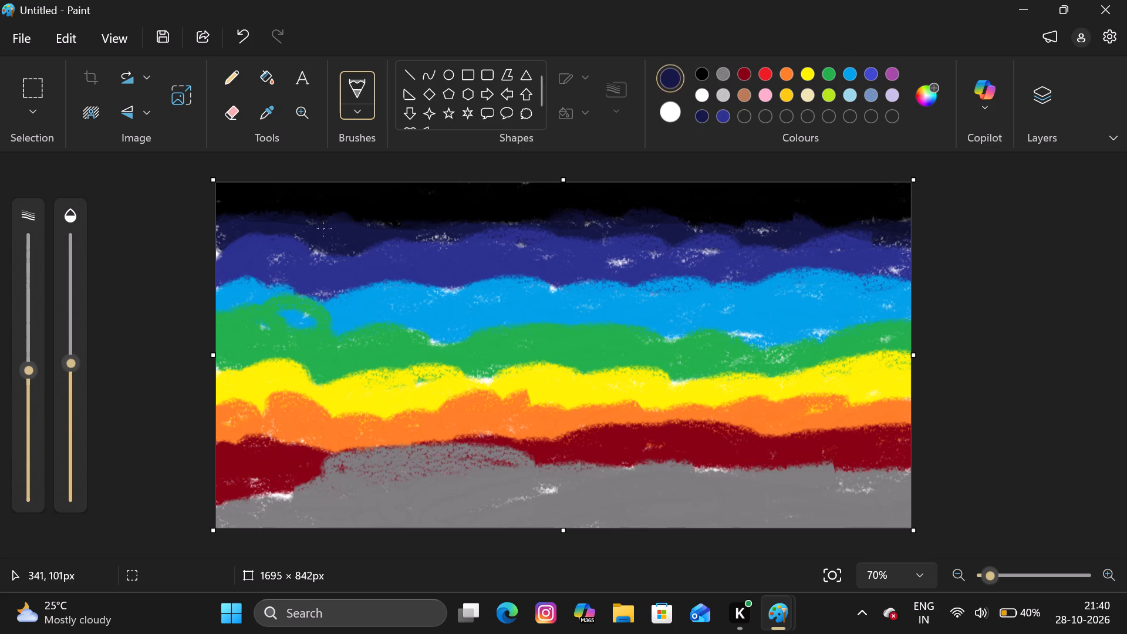
pyautogui.moveTo(261, 241); pyautogui.dragTo(220, 240)
pyautogui.moveTo(220, 240); pyautogui.dragTo(233, 222)
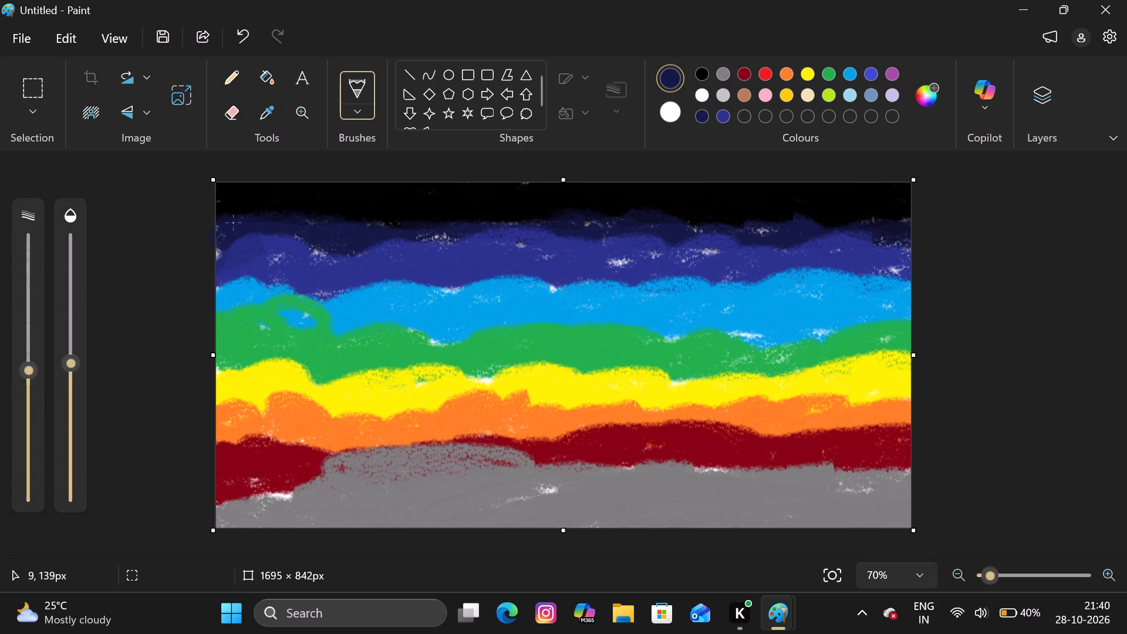
pyautogui.moveTo(233, 222); pyautogui.dragTo(245, 239)
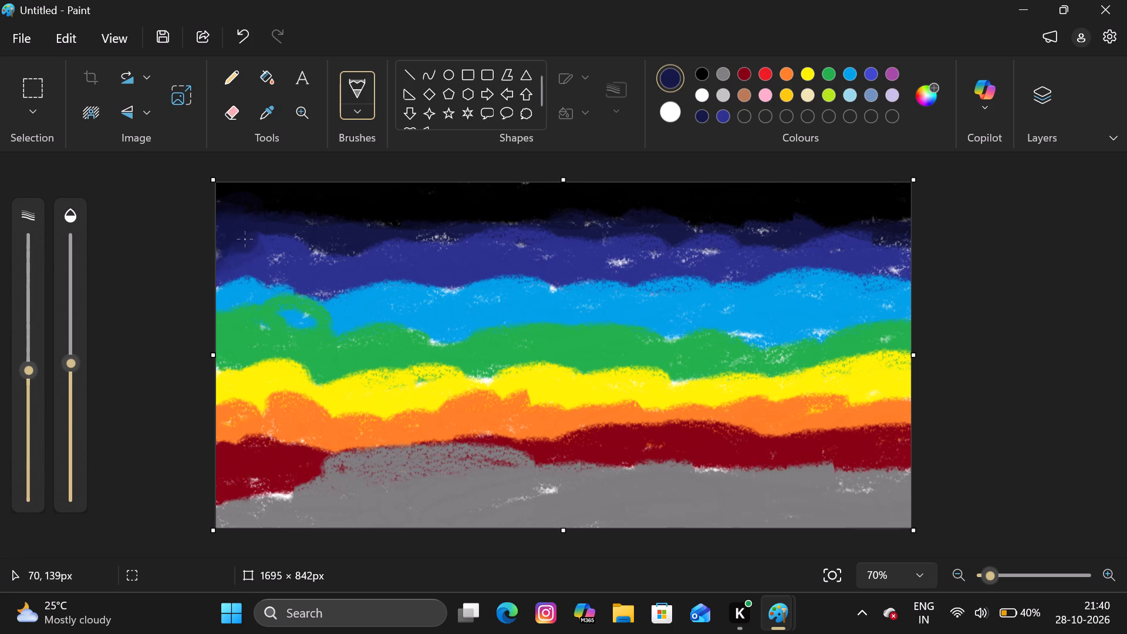
pyautogui.moveTo(245, 239); pyautogui.dragTo(359, 232)
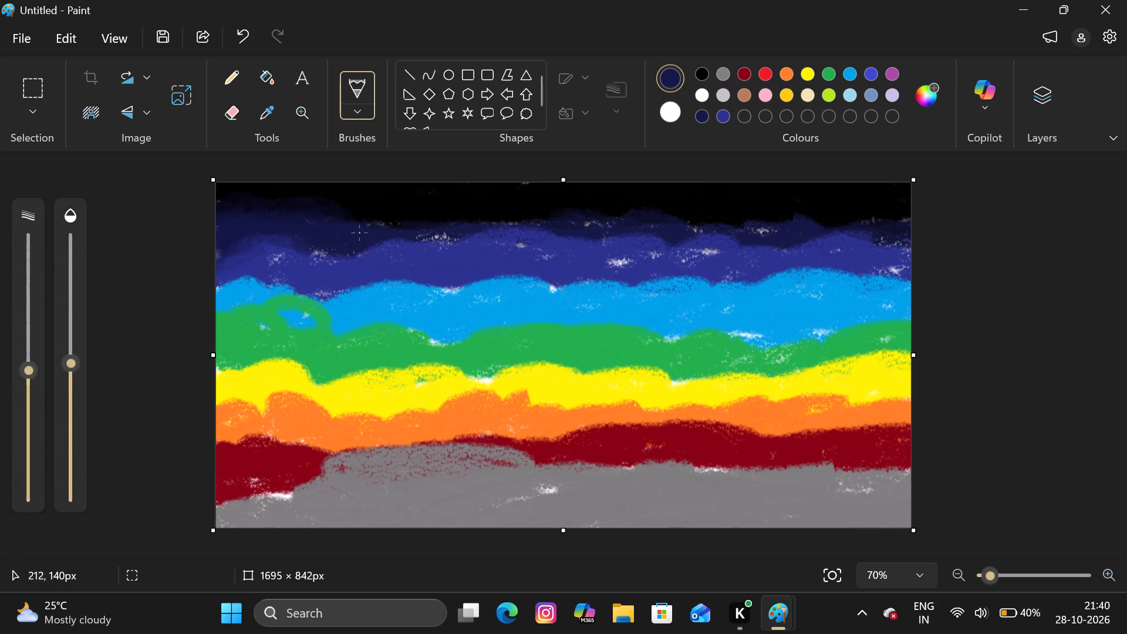
pyautogui.moveTo(359, 232); pyautogui.dragTo(357, 231)
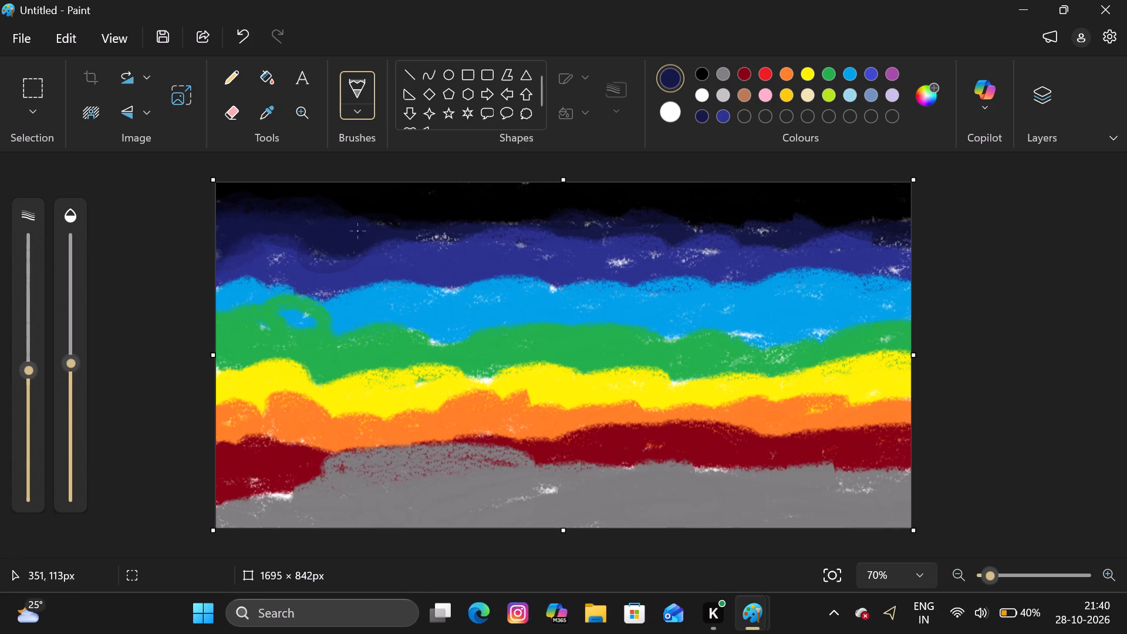
pyautogui.moveTo(357, 231); pyautogui.dragTo(410, 237)
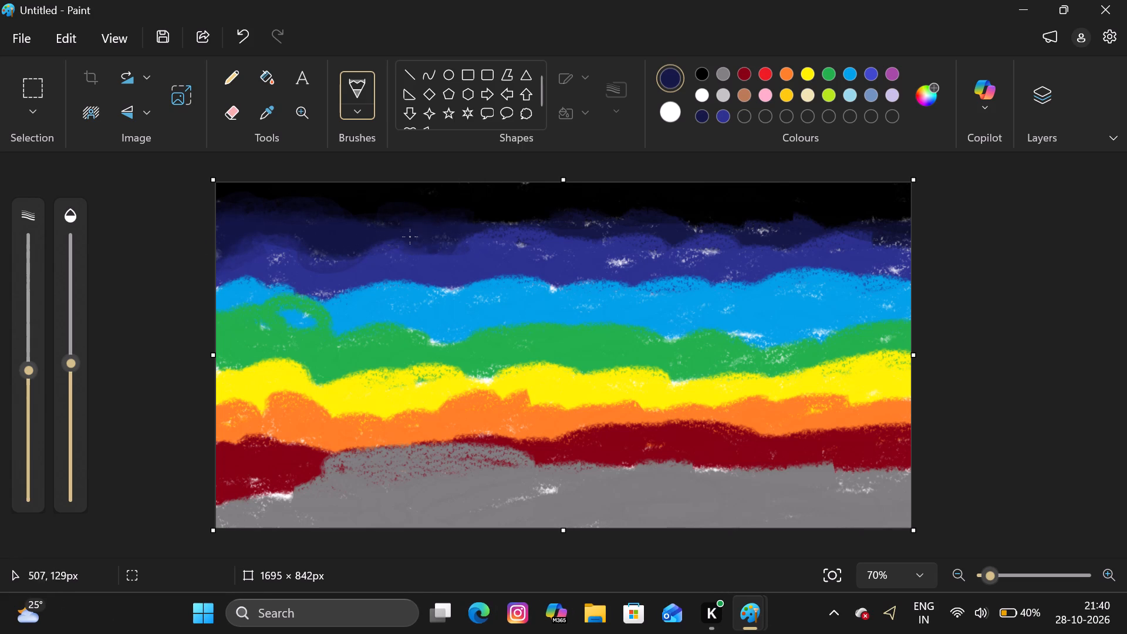
pyautogui.moveTo(410, 237); pyautogui.dragTo(502, 231)
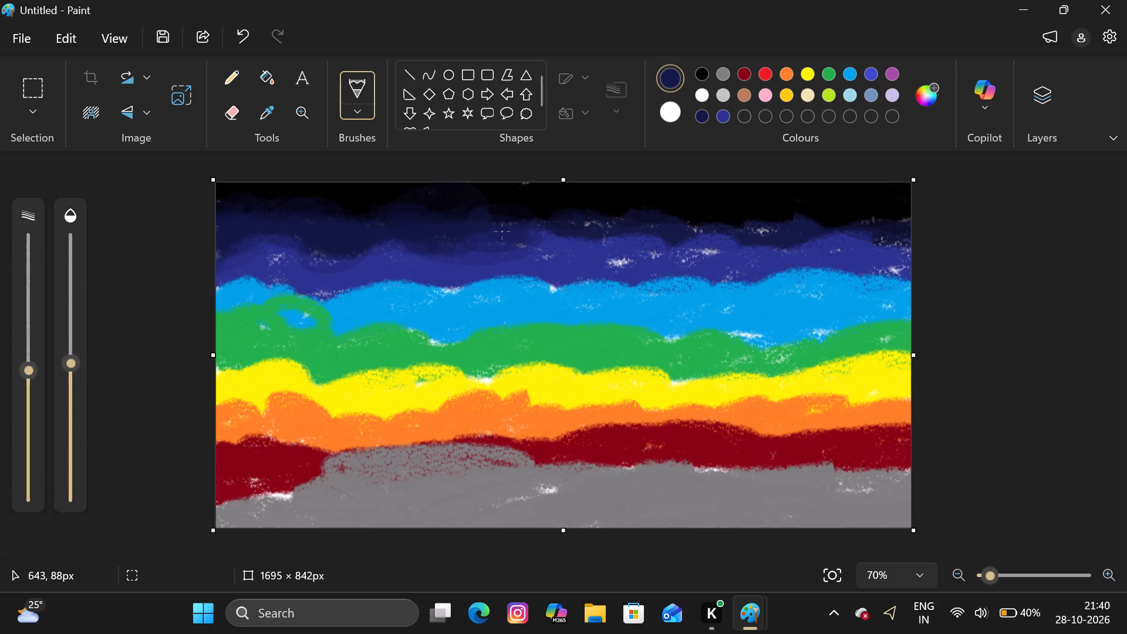
pyautogui.moveTo(502, 231); pyautogui.dragTo(547, 228)
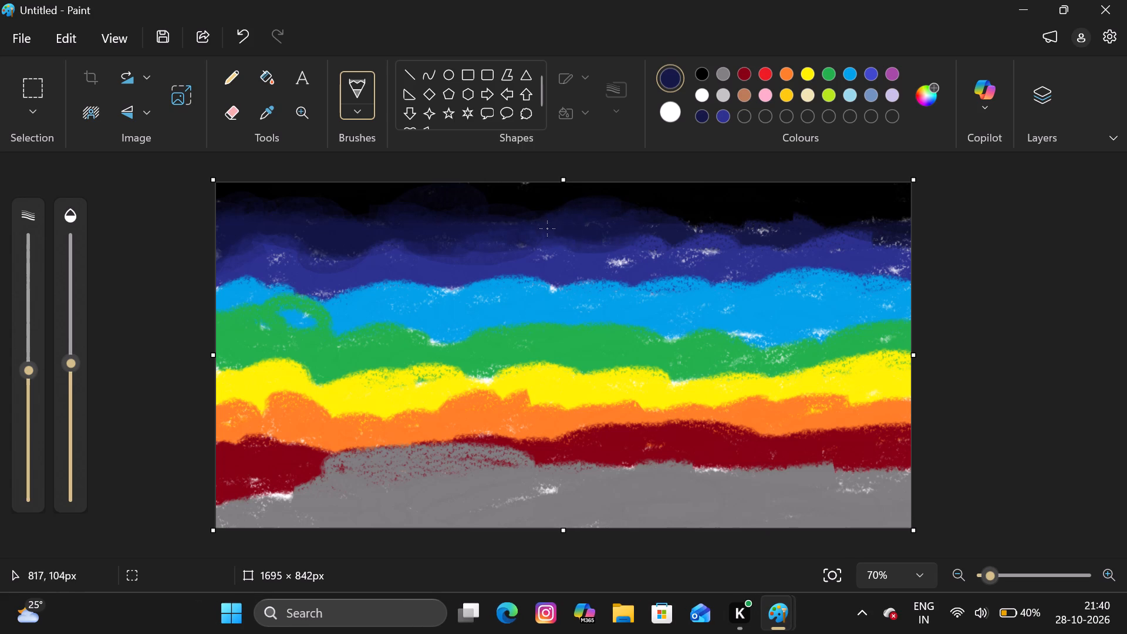
pyautogui.moveTo(547, 228); pyautogui.dragTo(746, 242)
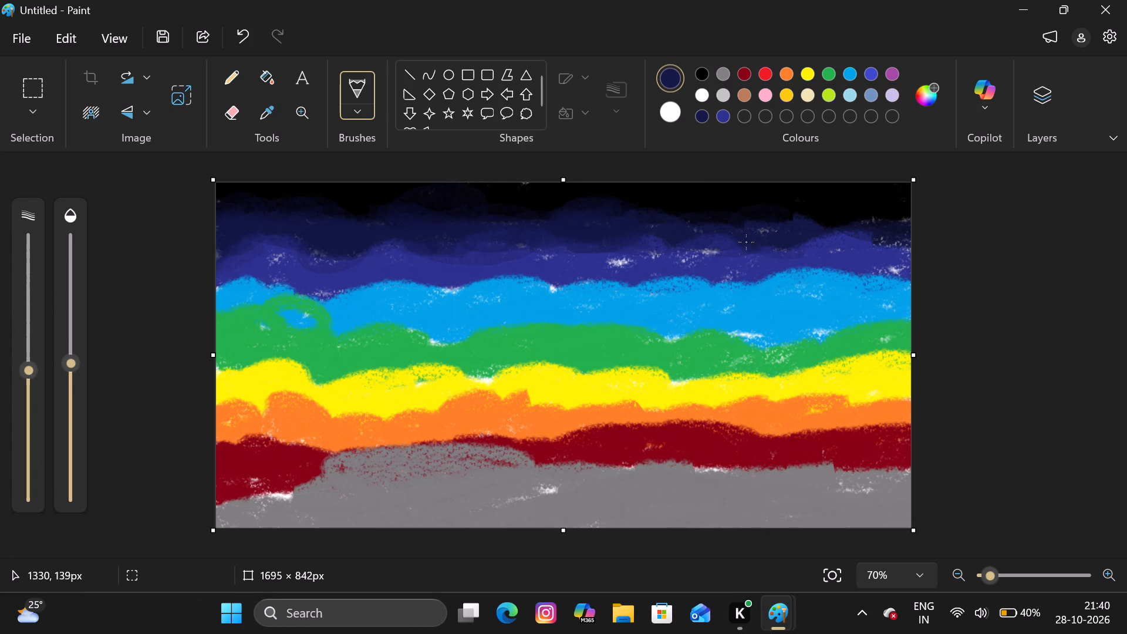
pyautogui.moveTo(746, 242); pyautogui.dragTo(879, 245)
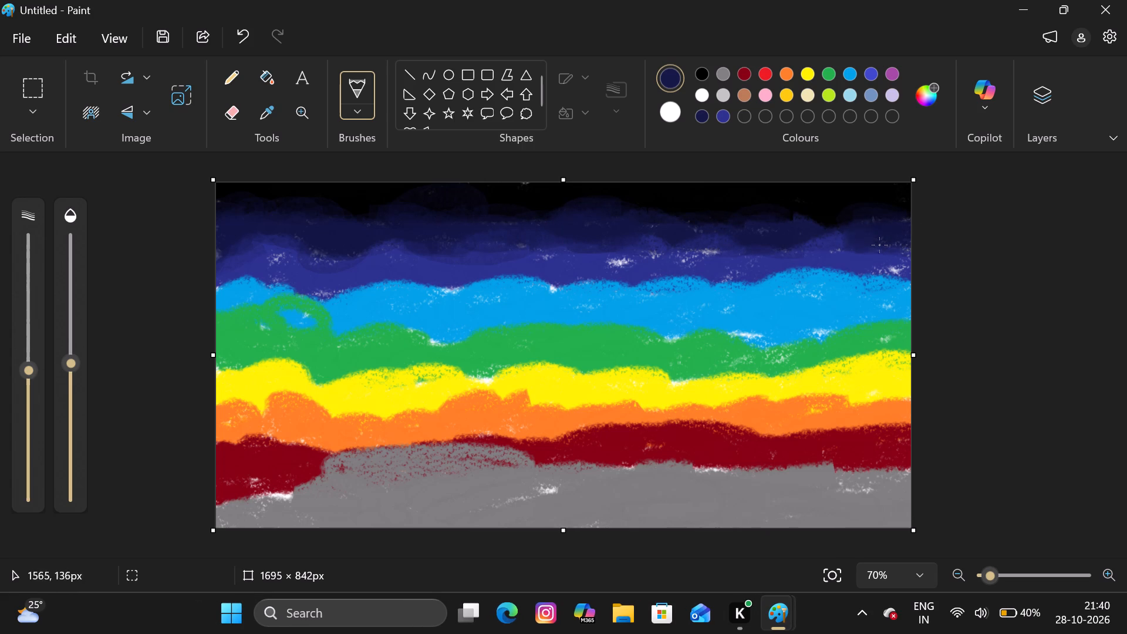
pyautogui.moveTo(879, 245); pyautogui.dragTo(565, 218)
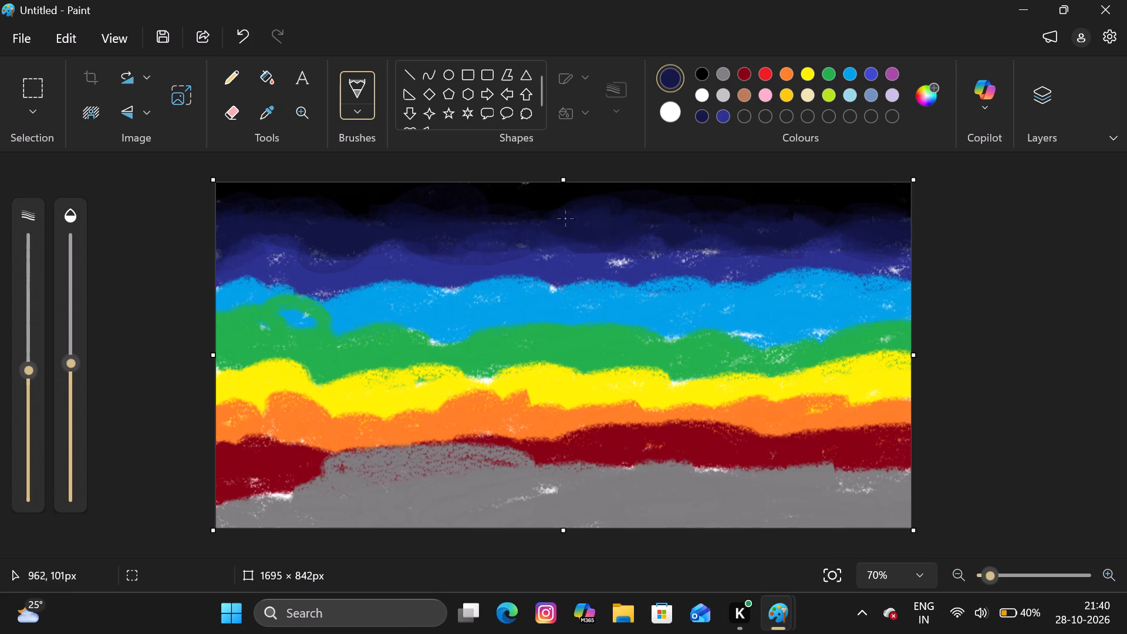
pyautogui.moveTo(565, 218); pyautogui.dragTo(444, 220)
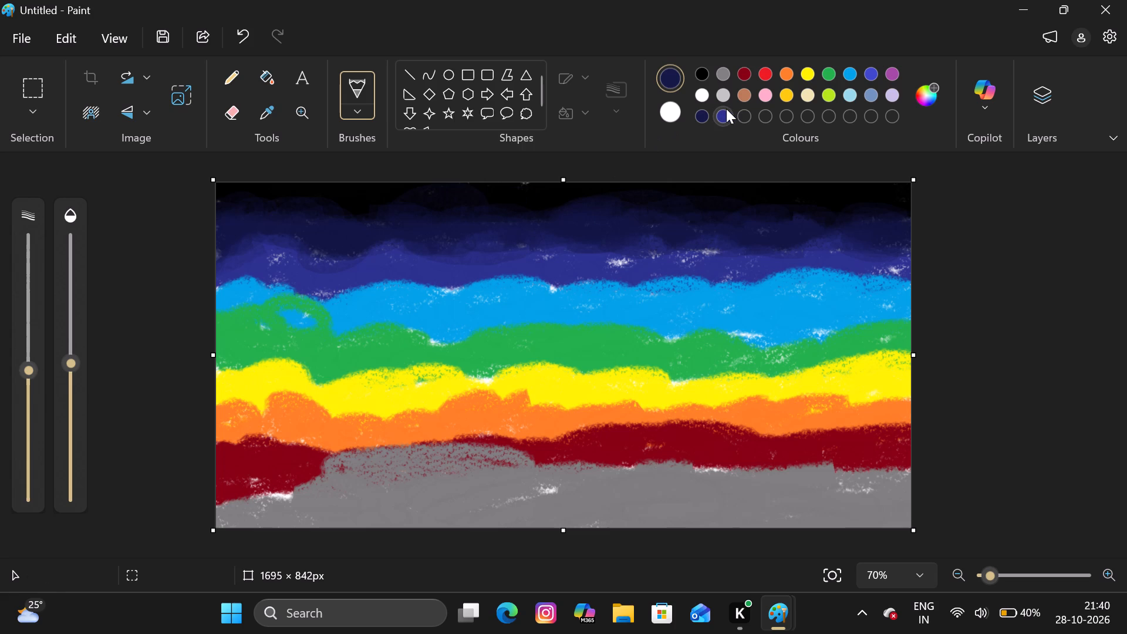
# Shade the indigo-blue band with the custom indigo across the canvas, filling its white specks and blending it into the neighbouring navy and turquoise.
pyautogui.click(726, 109)
pyautogui.moveTo(230, 247); pyautogui.dragTo(292, 246)
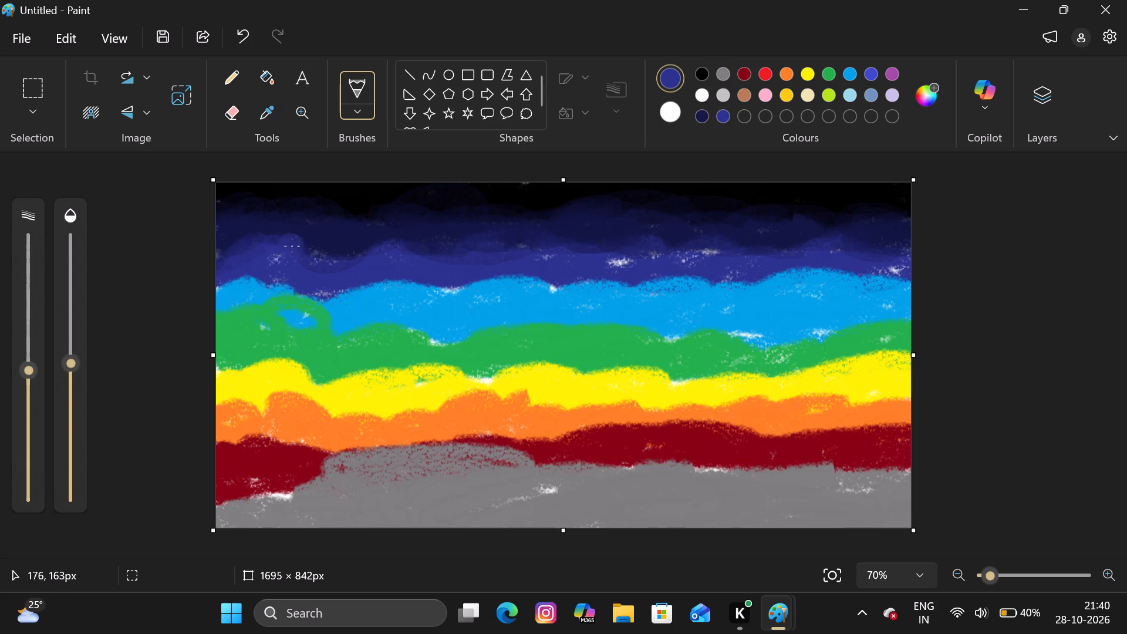
pyautogui.moveTo(292, 246); pyautogui.dragTo(295, 272)
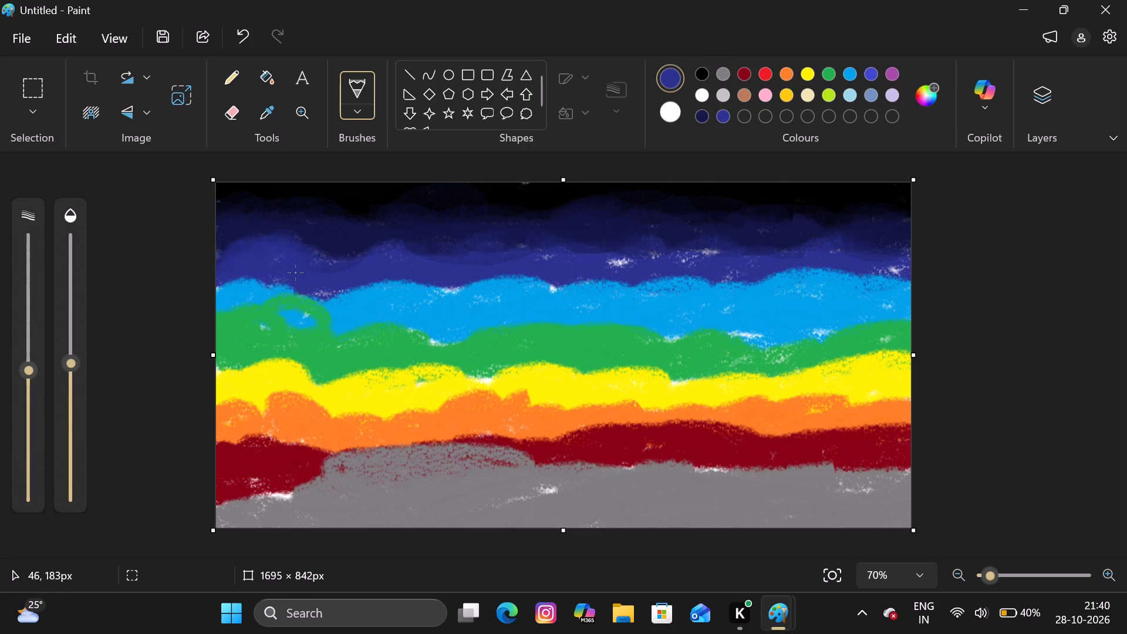
pyautogui.moveTo(295, 272); pyautogui.dragTo(388, 271)
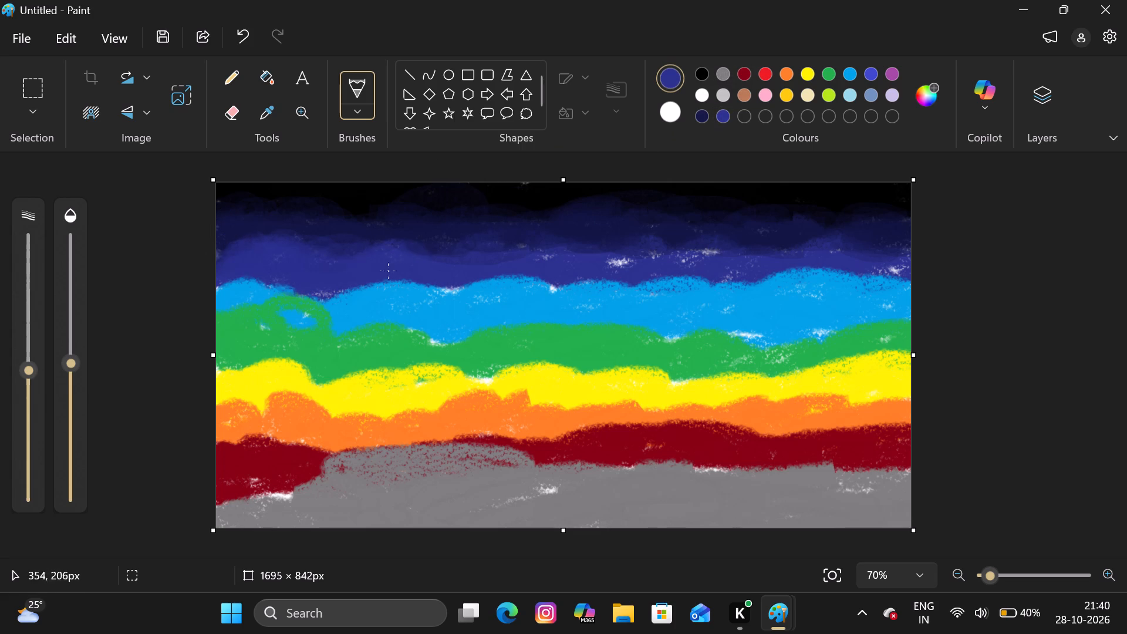
pyautogui.moveTo(388, 271); pyautogui.dragTo(555, 275)
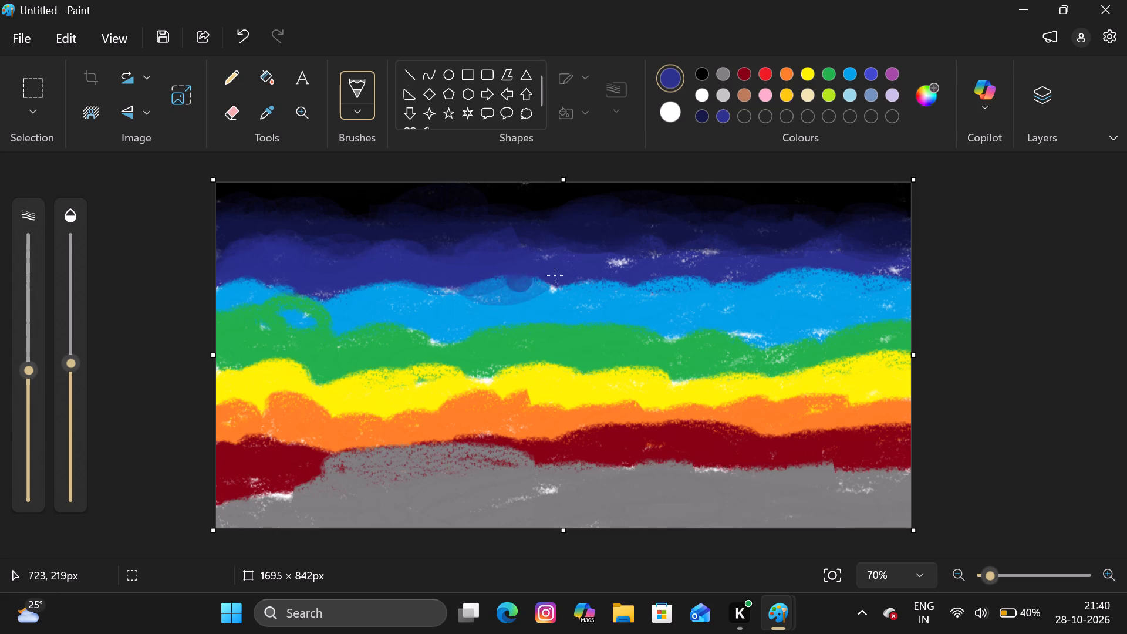
pyautogui.moveTo(555, 275); pyautogui.dragTo(613, 262)
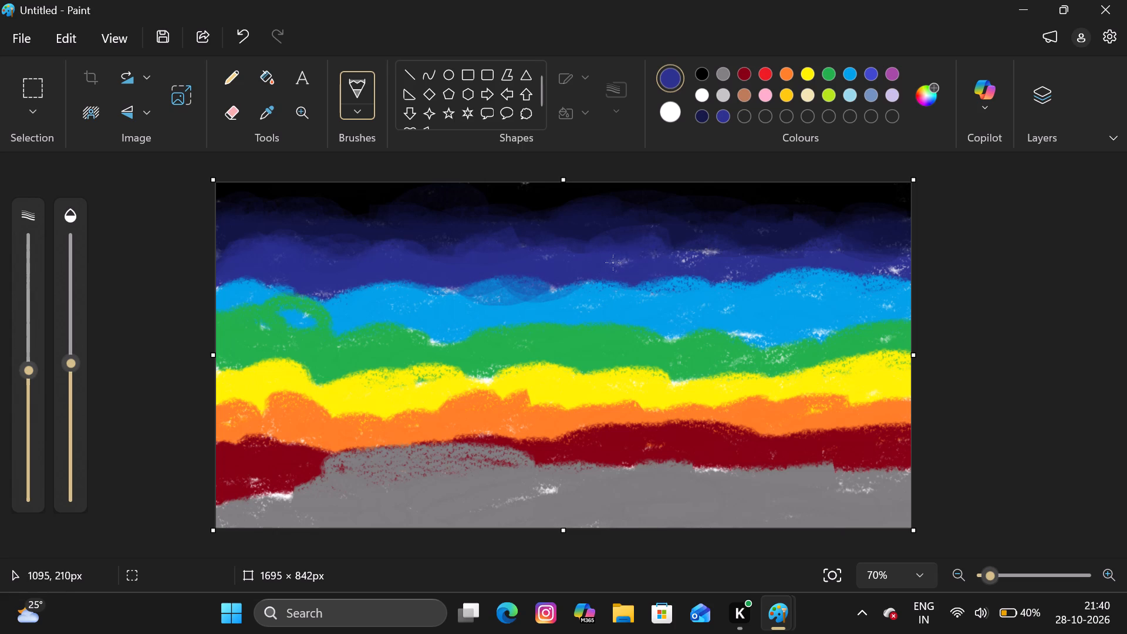
pyautogui.moveTo(613, 262); pyautogui.dragTo(700, 266)
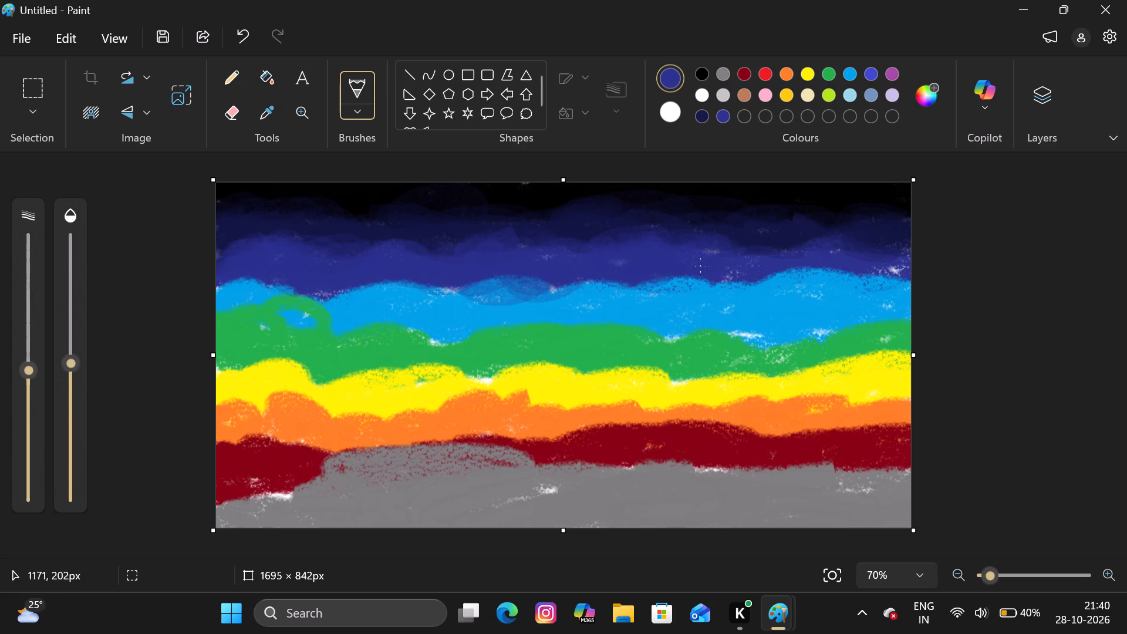
pyautogui.moveTo(700, 266); pyautogui.dragTo(701, 267)
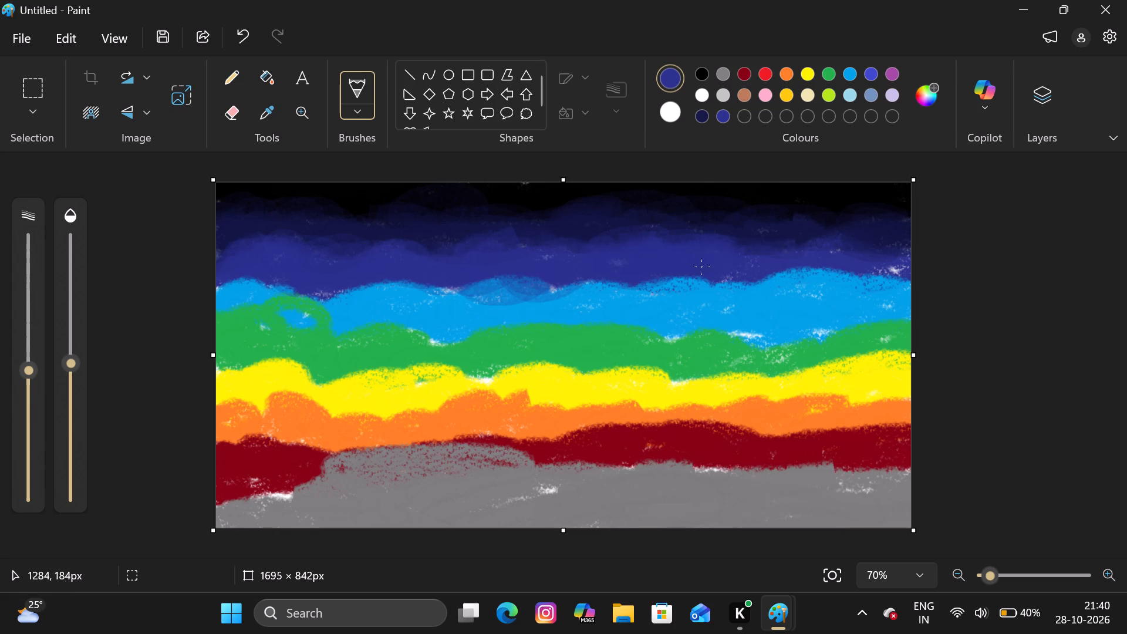
pyautogui.moveTo(701, 267); pyautogui.dragTo(858, 264)
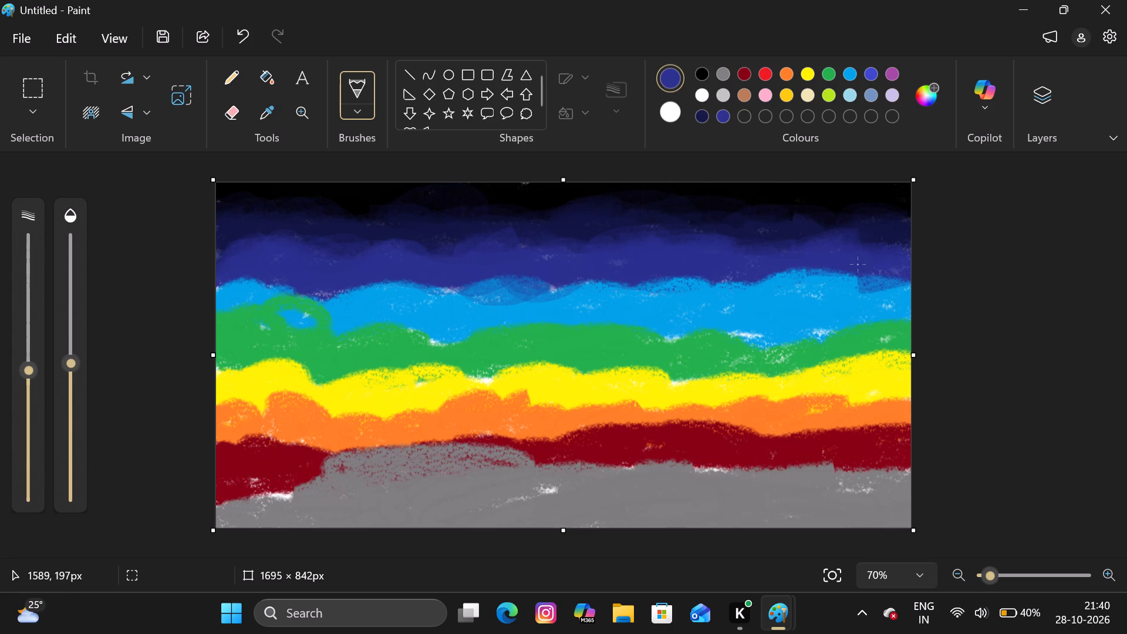
pyautogui.moveTo(858, 264); pyautogui.dragTo(822, 265)
# Shade the light blue band with turquoise across the canvas, covering the green loop and blending its edges into the indigo and green bands.
pyautogui.click(845, 76)
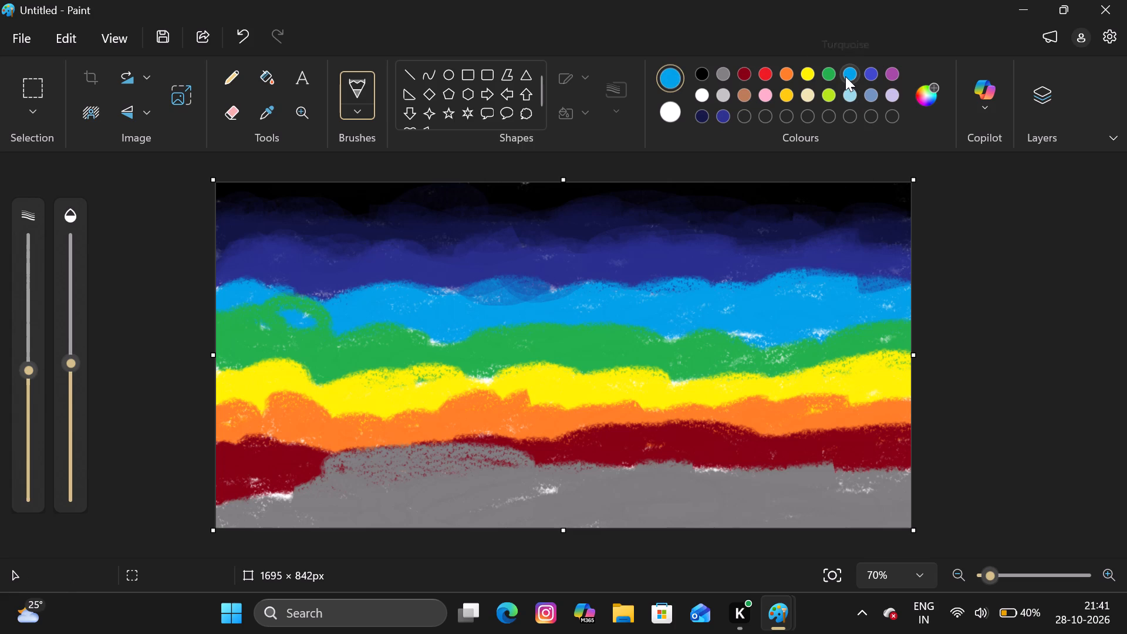
pyautogui.moveTo(293, 294); pyautogui.dragTo(223, 318)
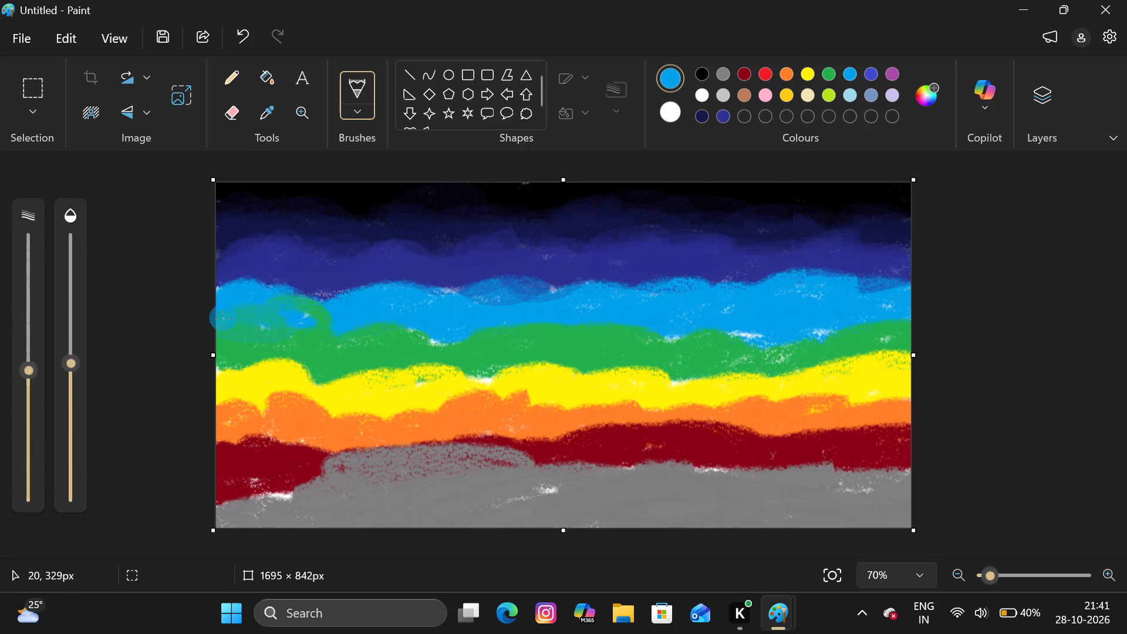
pyautogui.moveTo(223, 318); pyautogui.dragTo(298, 311)
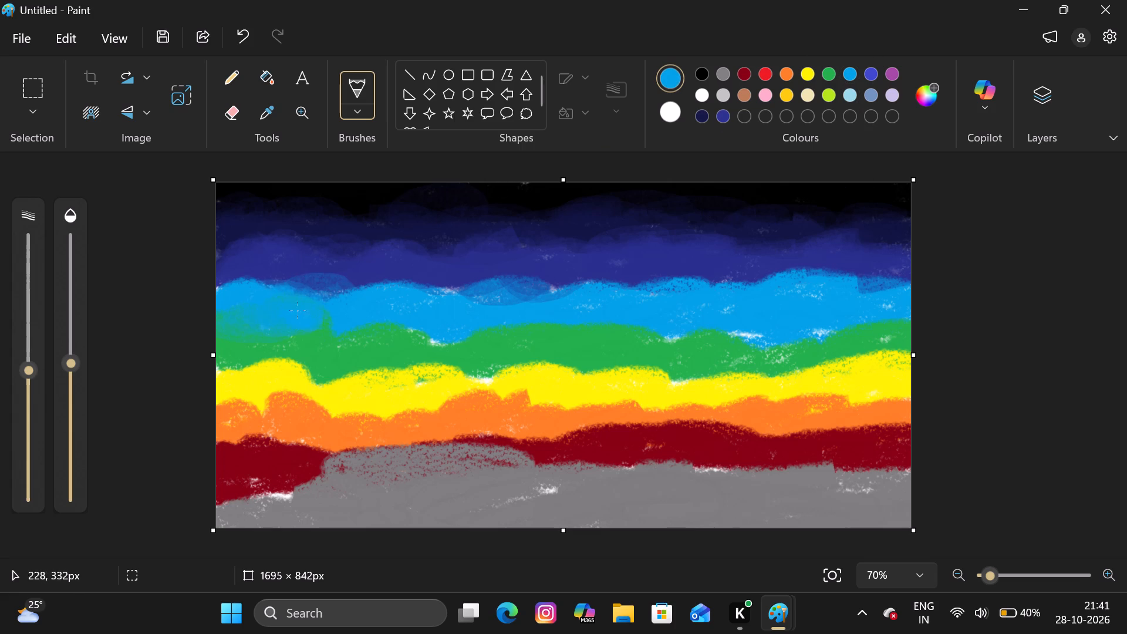
pyautogui.moveTo(298, 311); pyautogui.dragTo(328, 309)
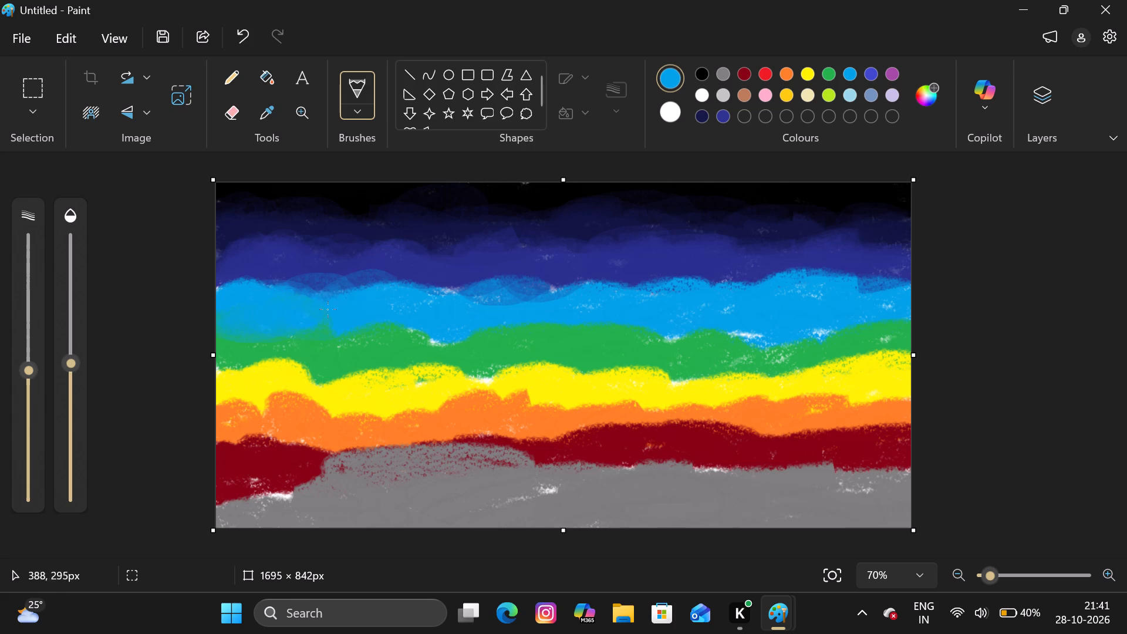
pyautogui.moveTo(328, 309); pyautogui.dragTo(334, 313)
pyautogui.moveTo(334, 313); pyautogui.dragTo(486, 292)
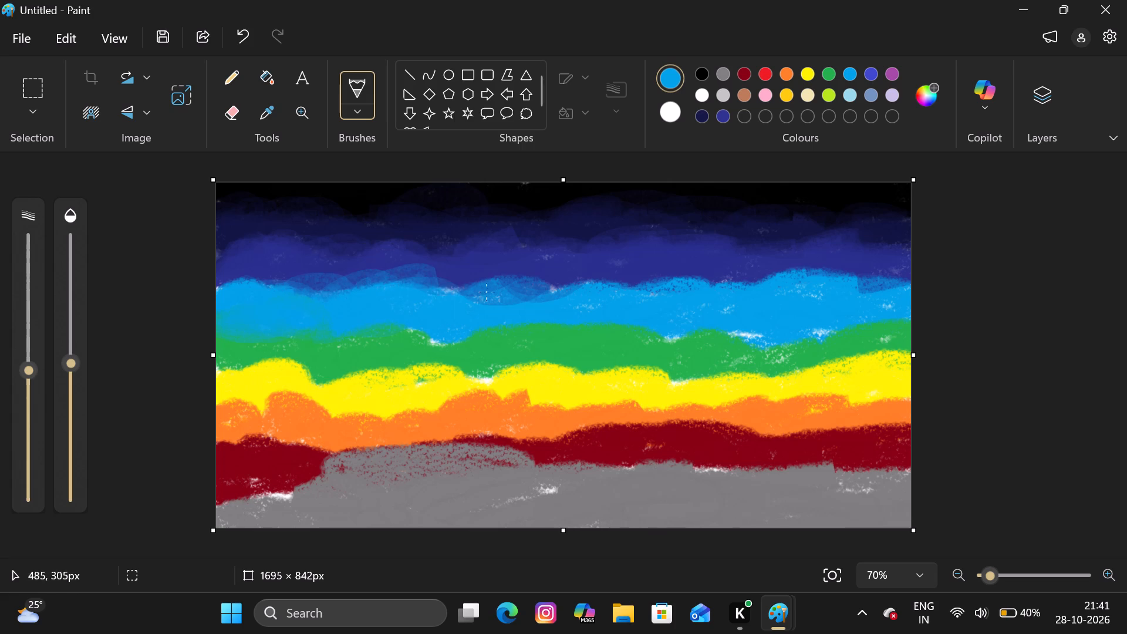
pyautogui.moveTo(486, 292); pyautogui.dragTo(444, 323)
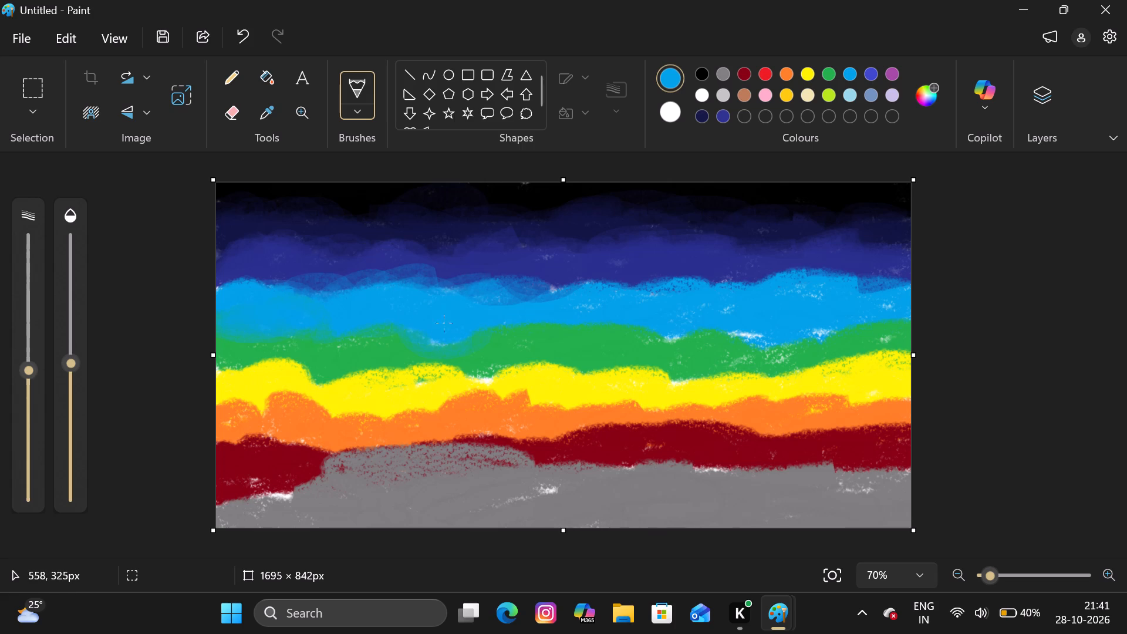
pyautogui.moveTo(444, 323); pyautogui.dragTo(569, 297)
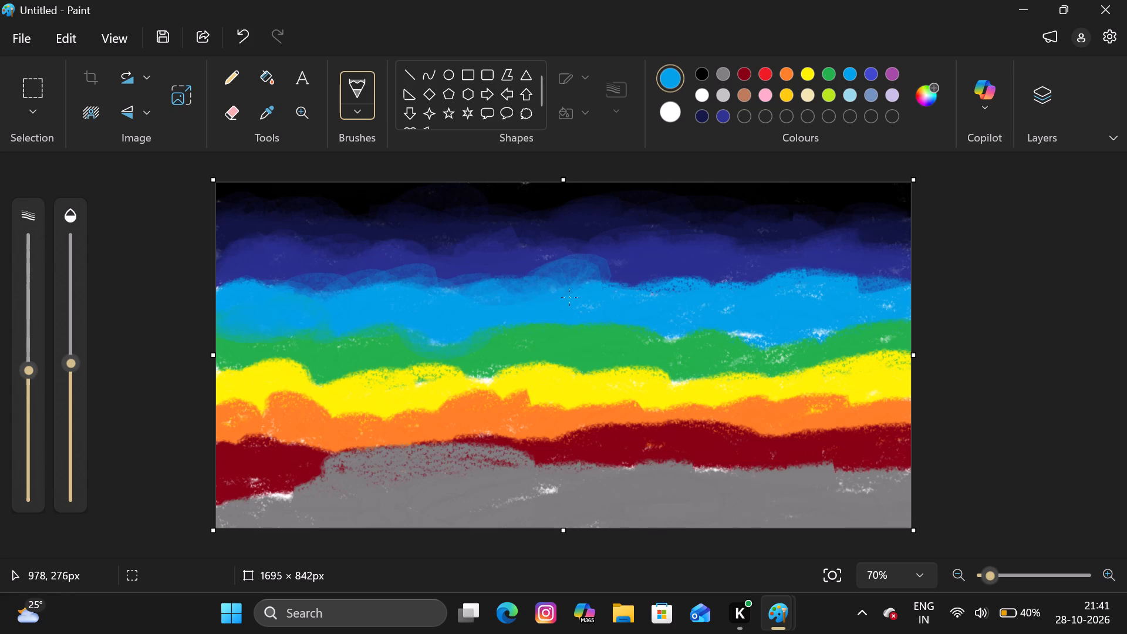
pyautogui.moveTo(569, 297); pyautogui.dragTo(721, 294)
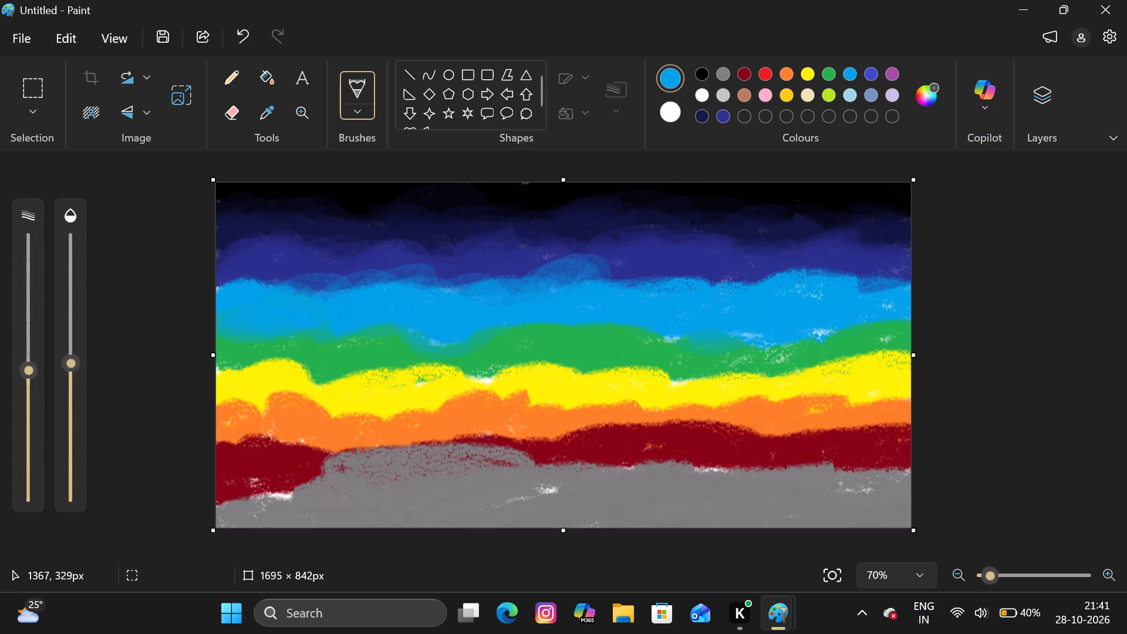
pyautogui.moveTo(721, 294); pyautogui.dragTo(859, 322)
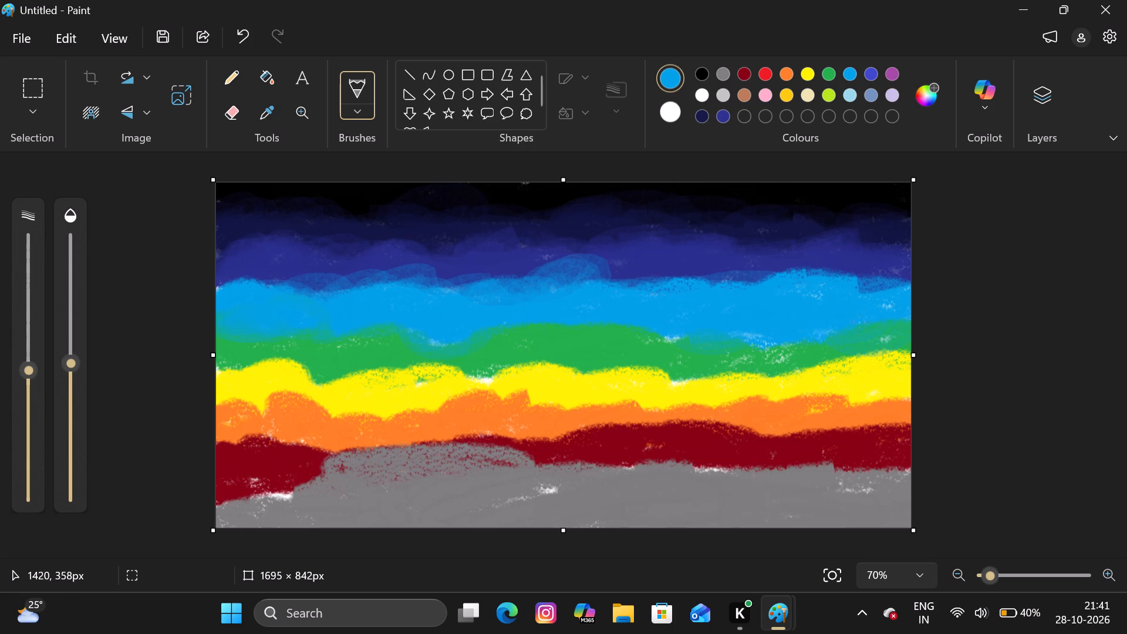
pyautogui.moveTo(859, 322); pyautogui.dragTo(664, 345)
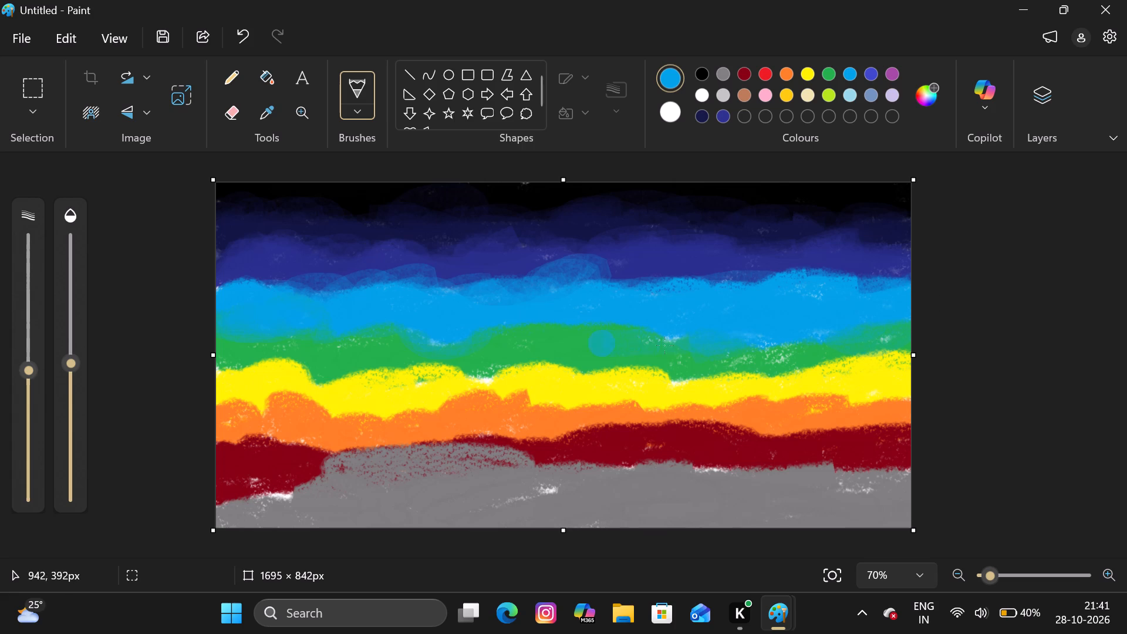
pyautogui.moveTo(664, 345); pyautogui.dragTo(643, 345)
# Shade the green band with green across the canvas, filling its white specks and overlapping the turquoise above and the yellow below.
pyautogui.click(828, 75)
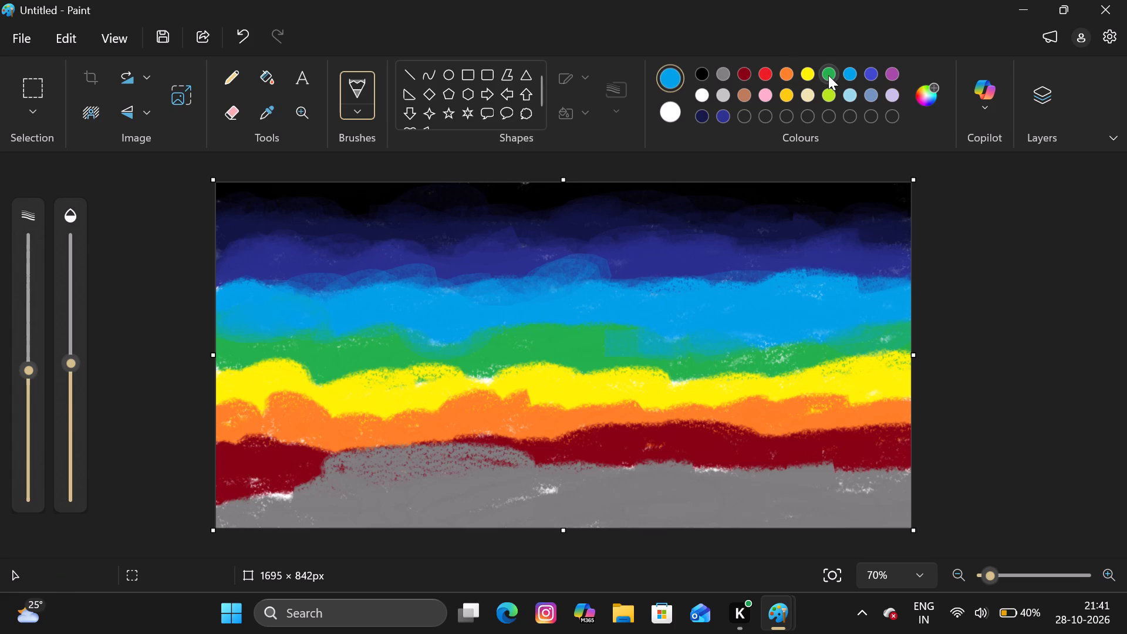
pyautogui.moveTo(234, 338); pyautogui.dragTo(217, 348)
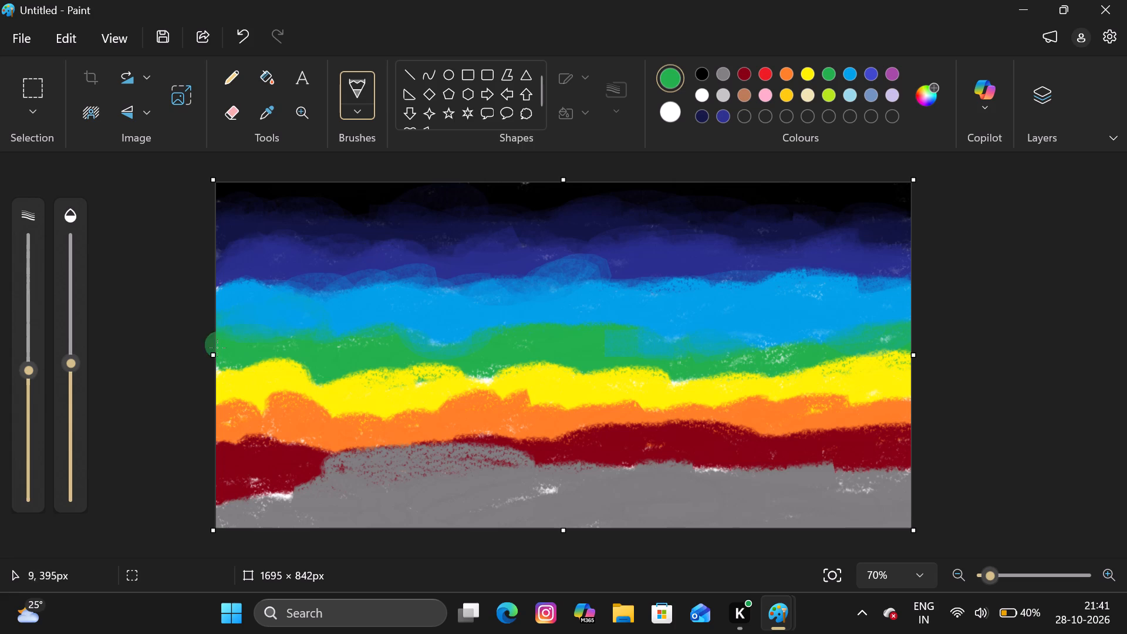
pyautogui.moveTo(217, 348); pyautogui.dragTo(377, 321)
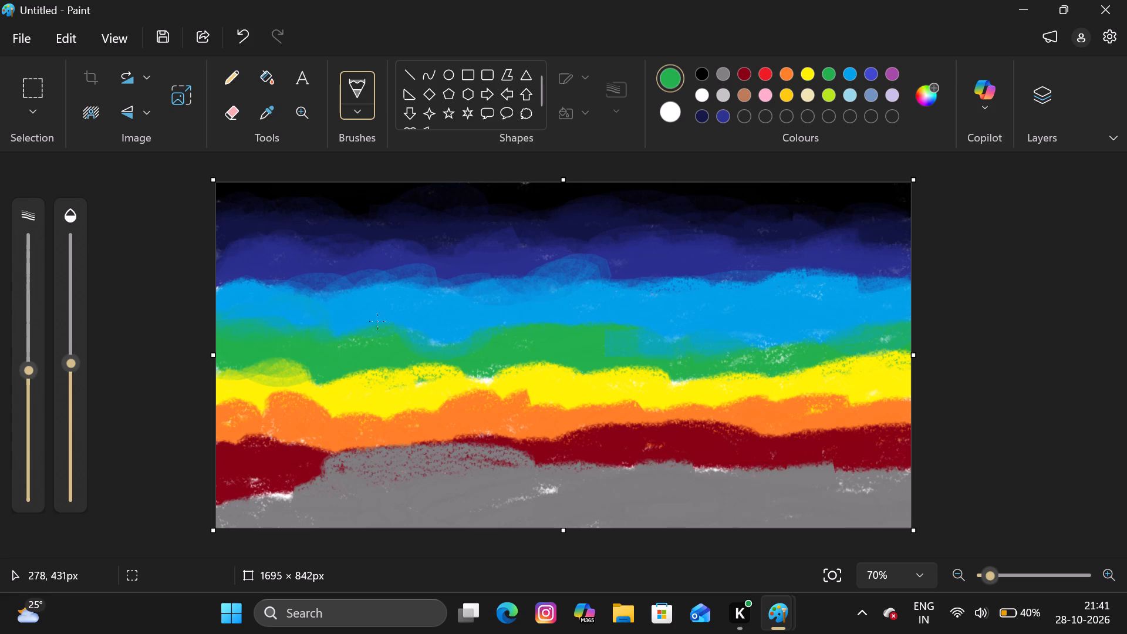
pyautogui.moveTo(377, 321); pyautogui.dragTo(396, 358)
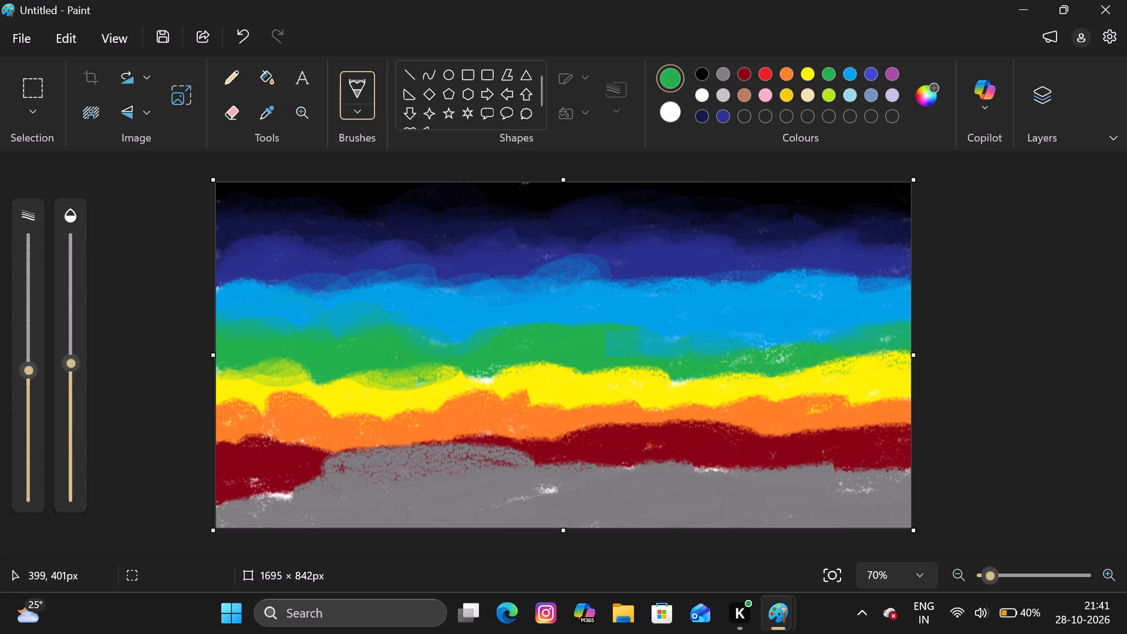
pyautogui.moveTo(396, 358); pyautogui.dragTo(517, 366)
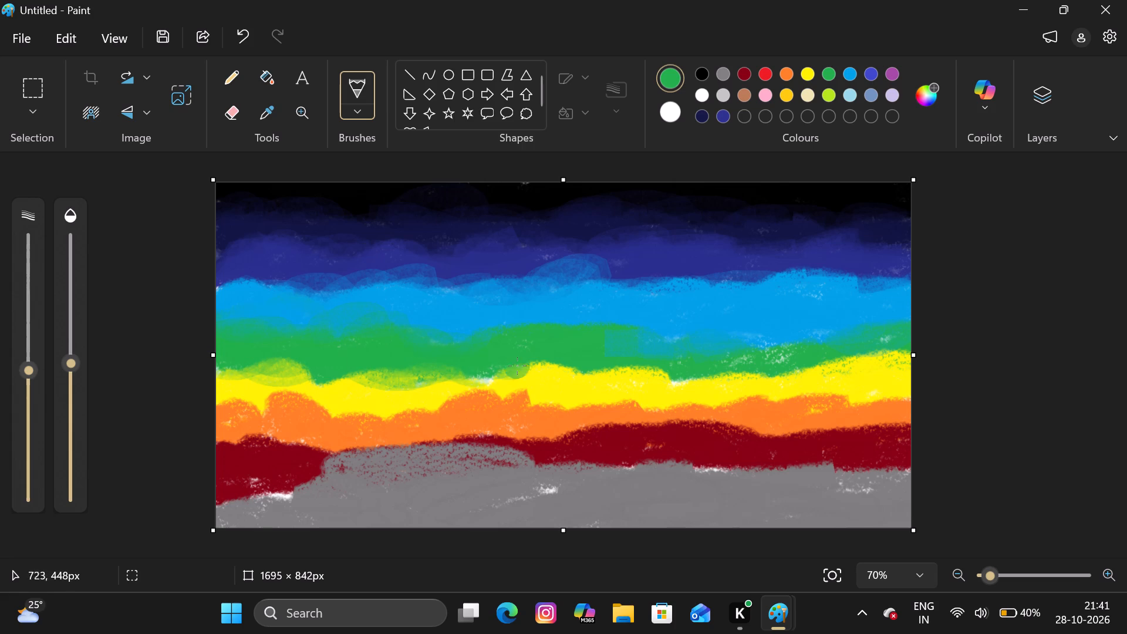
pyautogui.moveTo(517, 366); pyautogui.dragTo(629, 337)
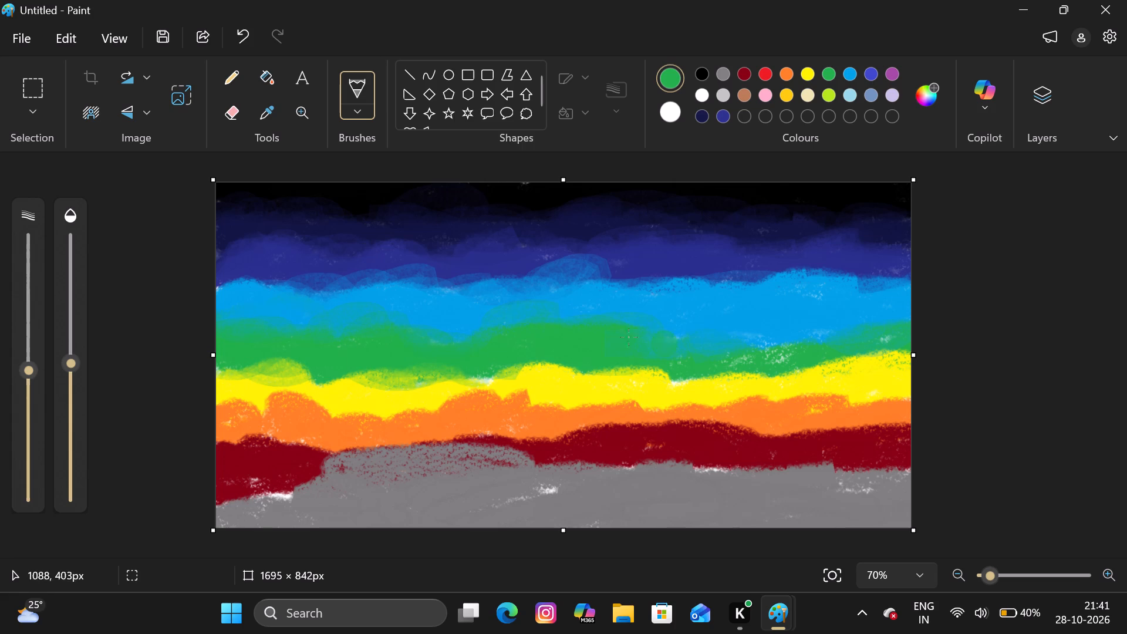
pyautogui.moveTo(629, 337); pyautogui.dragTo(801, 353)
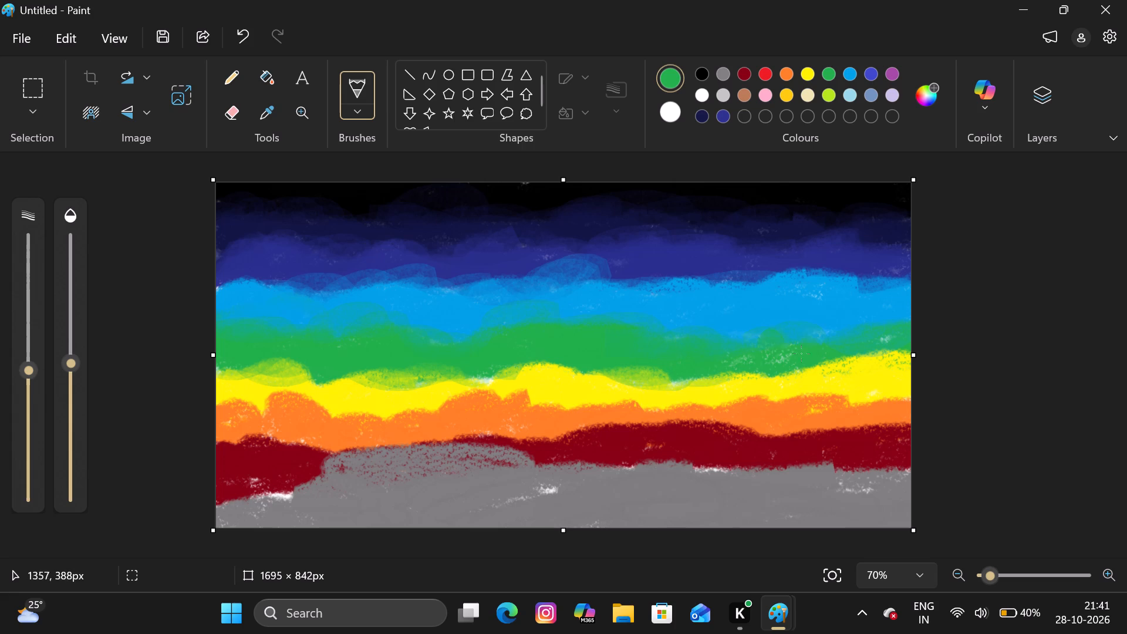
pyautogui.moveTo(801, 353); pyautogui.dragTo(892, 343)
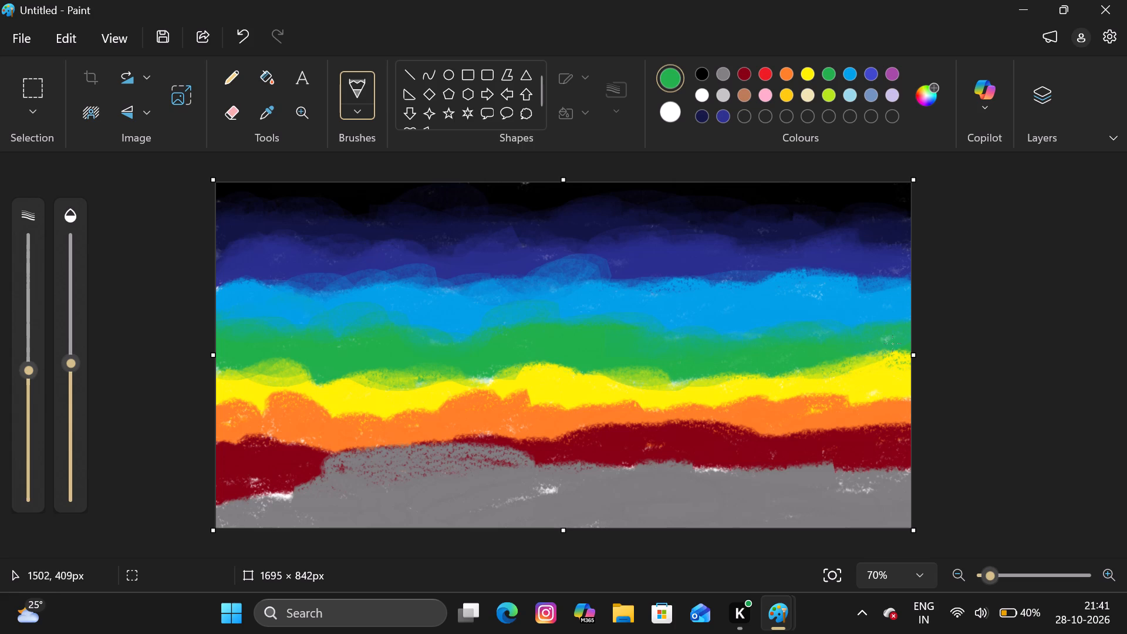
pyautogui.moveTo(892, 343); pyautogui.dragTo(713, 353)
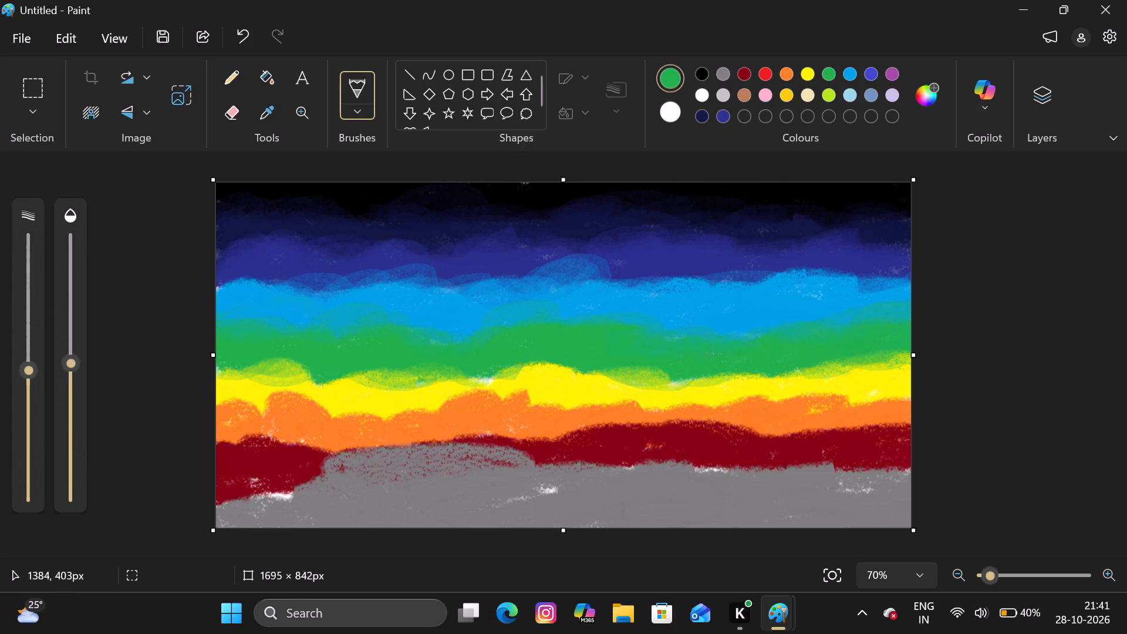
pyautogui.moveTo(713, 353); pyautogui.dragTo(664, 349)
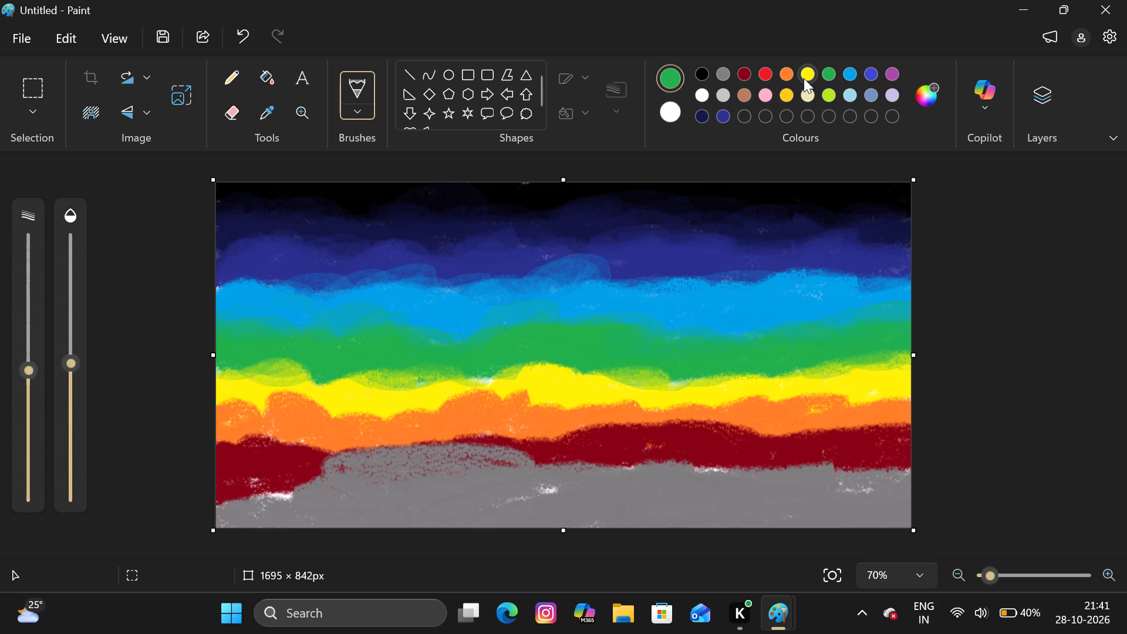
# Shade the yellow band with yellow across the canvas, softening its edges into the green above and the orange below.
pyautogui.click(804, 78)
pyautogui.moveTo(249, 367); pyautogui.dragTo(267, 385)
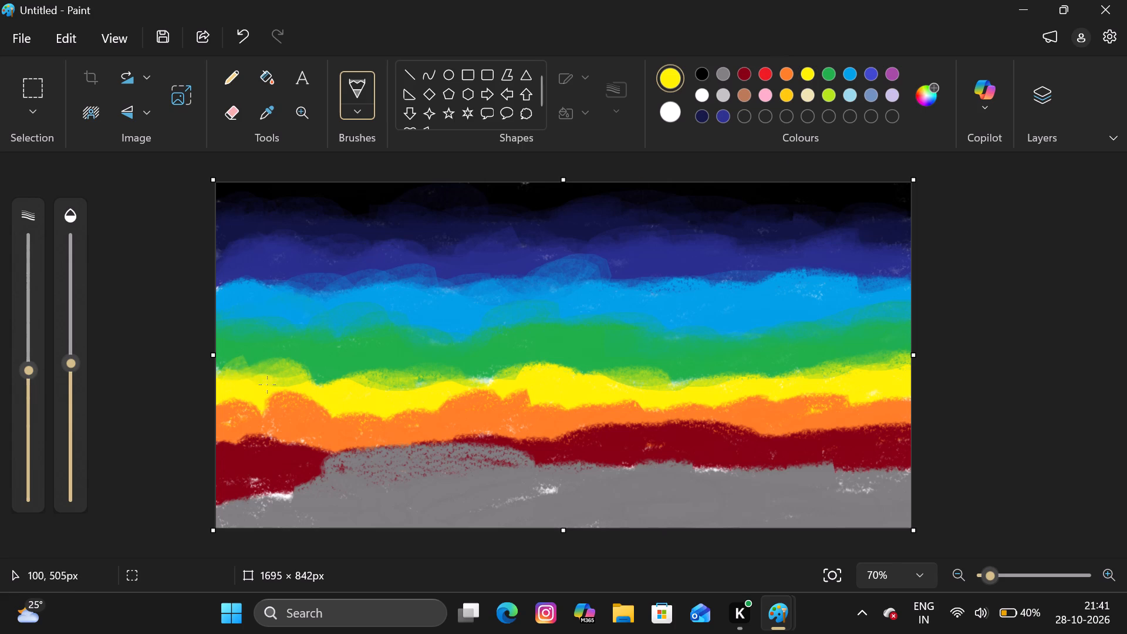
pyautogui.moveTo(267, 385); pyautogui.dragTo(308, 378)
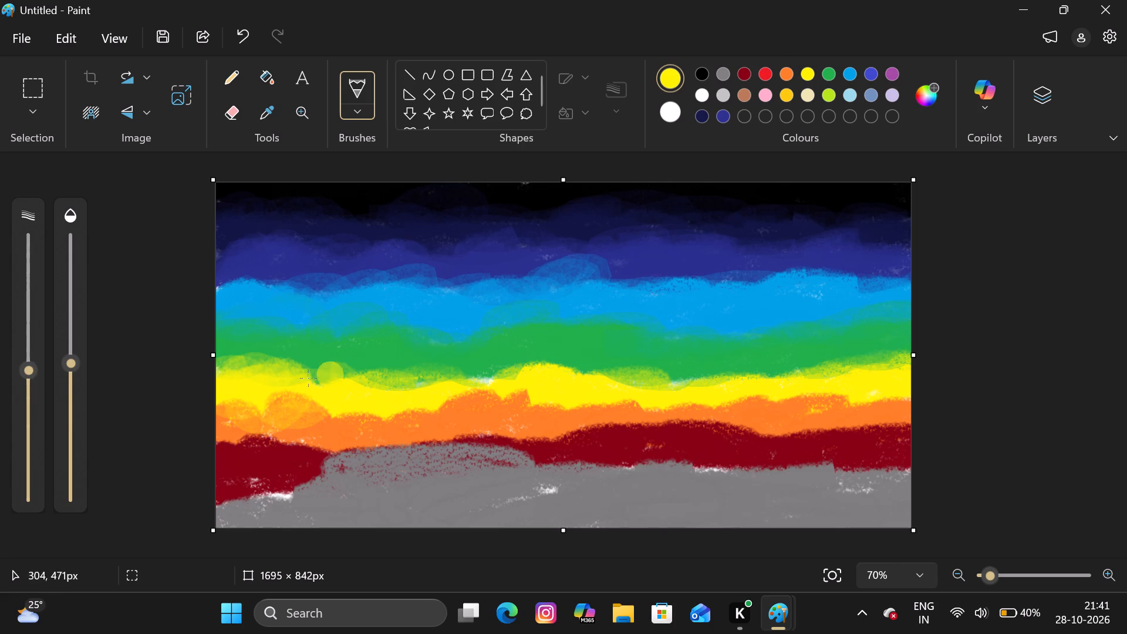
pyautogui.moveTo(308, 378); pyautogui.dragTo(505, 383)
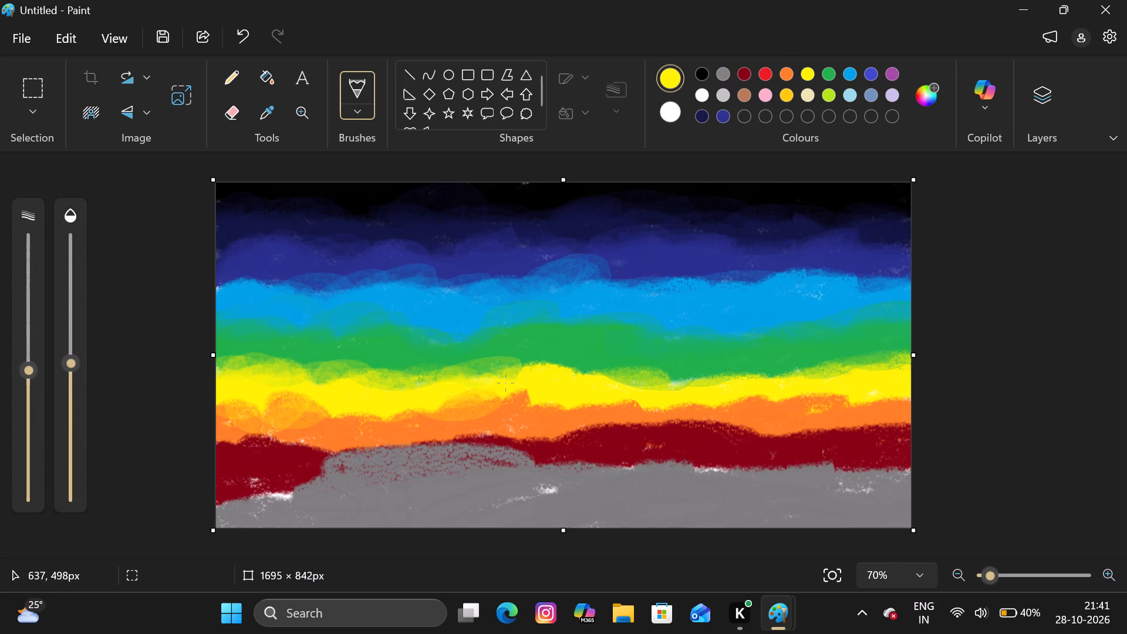
pyautogui.moveTo(505, 383); pyautogui.dragTo(642, 394)
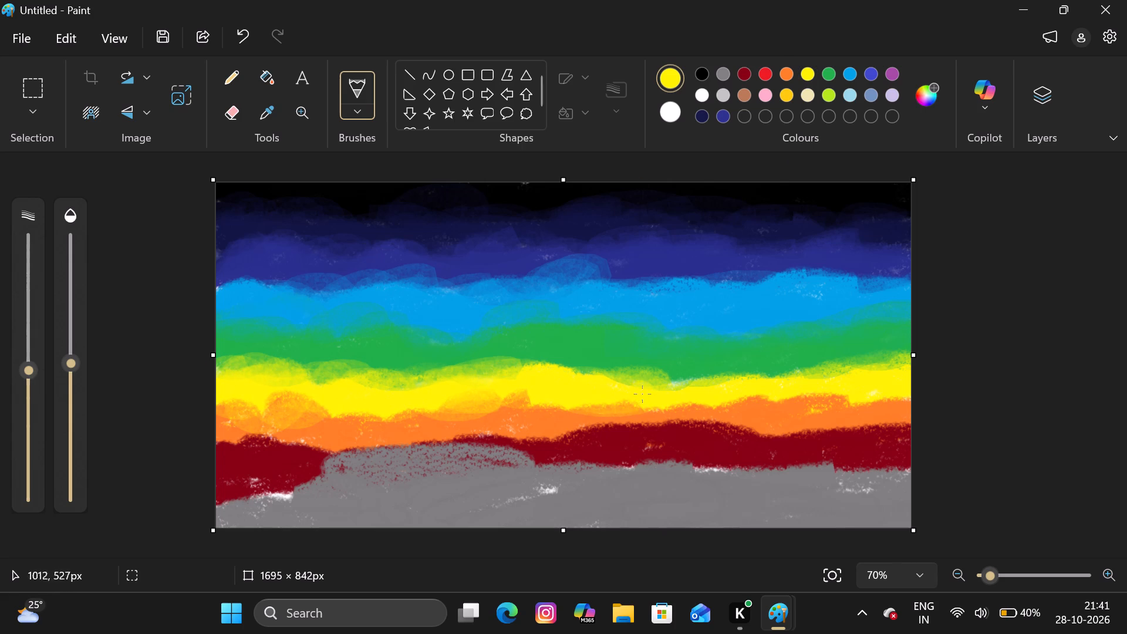
pyautogui.moveTo(642, 394); pyautogui.dragTo(708, 379)
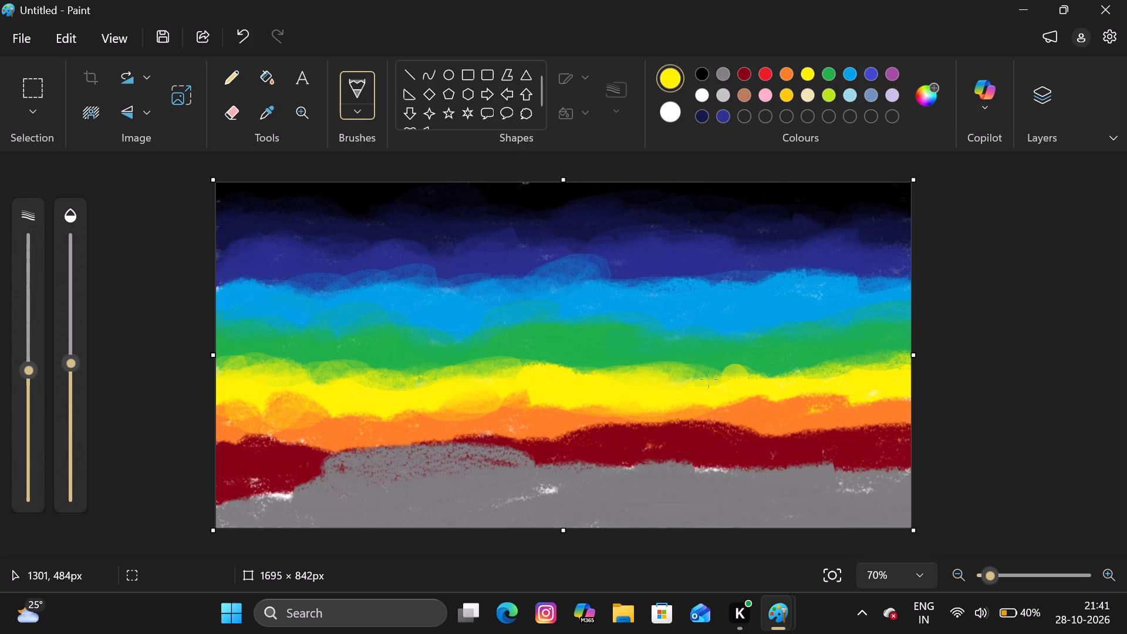
pyautogui.moveTo(708, 379); pyautogui.dragTo(879, 398)
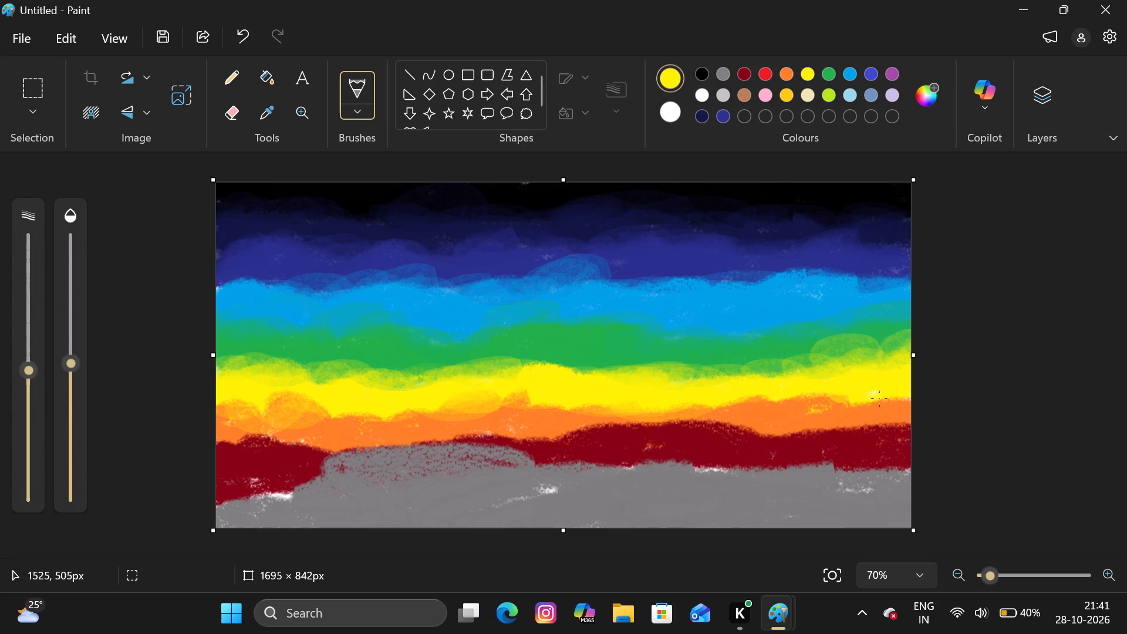
pyautogui.moveTo(879, 398); pyautogui.dragTo(768, 404)
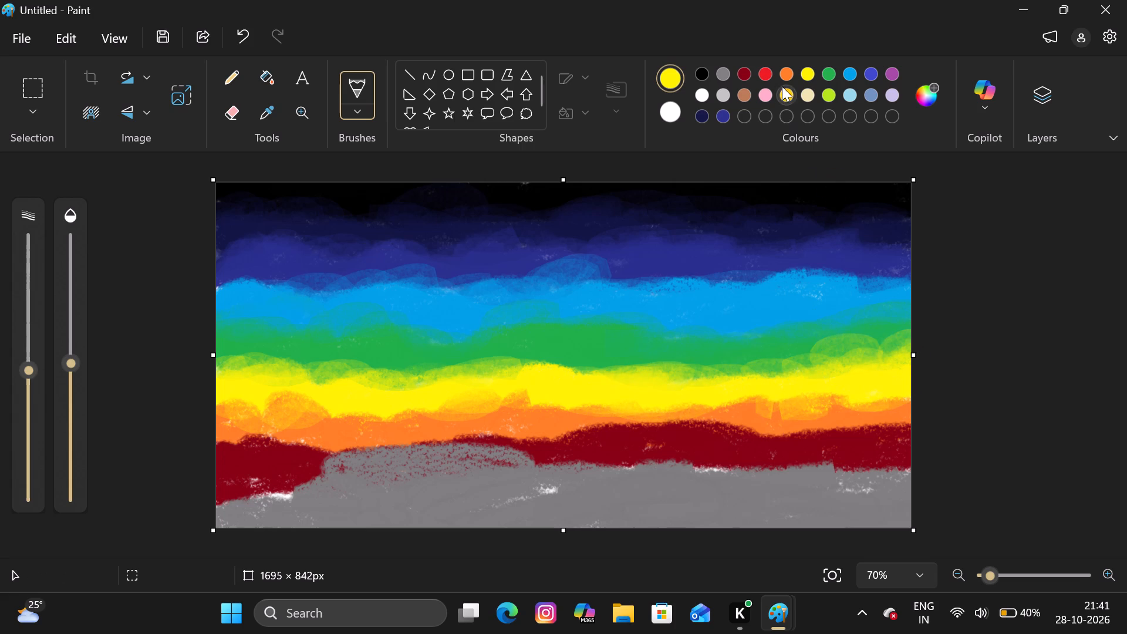
# Shade the orange band with orange across the canvas, filling its white specks and overlapping the yellow above and the dark red below.
pyautogui.click(783, 75)
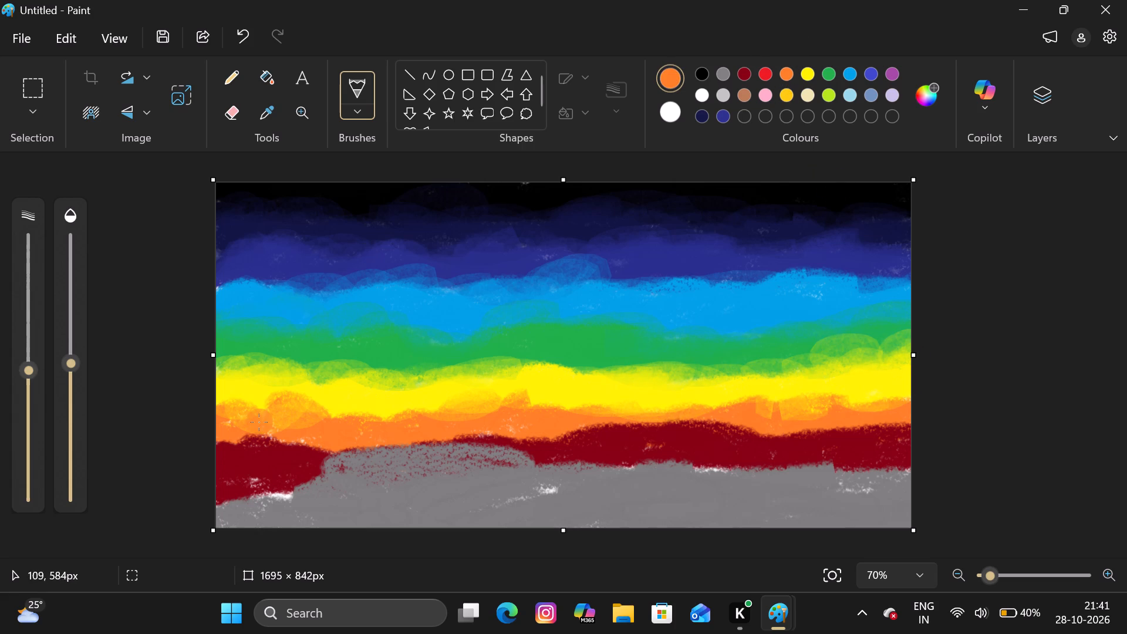
pyautogui.moveTo(250, 415); pyautogui.dragTo(213, 417)
pyautogui.moveTo(213, 417); pyautogui.dragTo(295, 414)
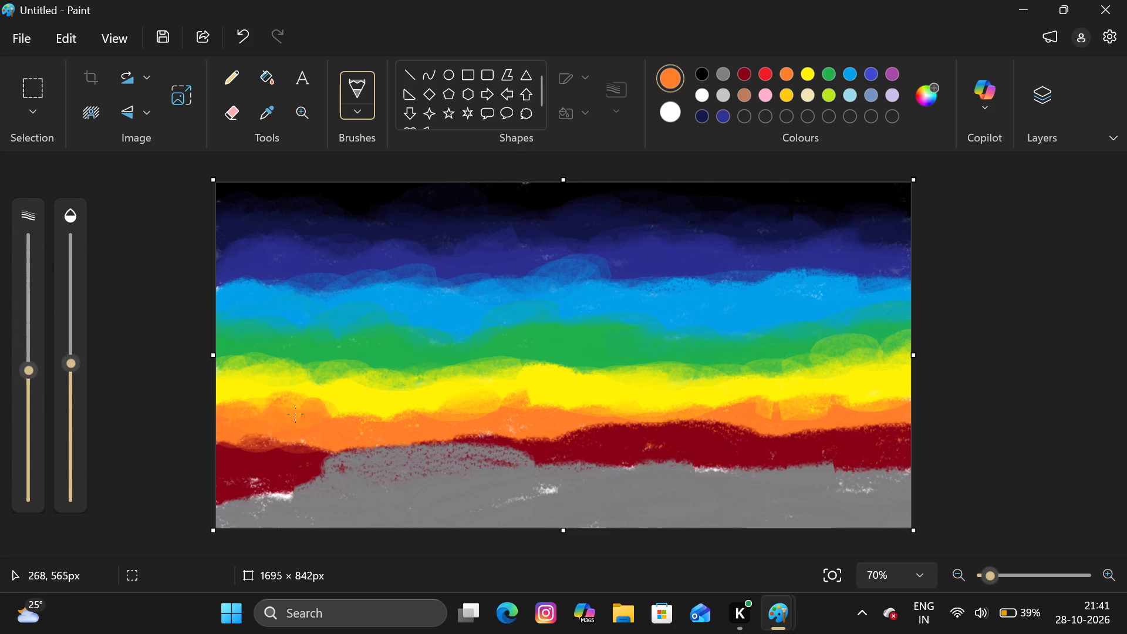
pyautogui.moveTo(295, 414); pyautogui.dragTo(498, 422)
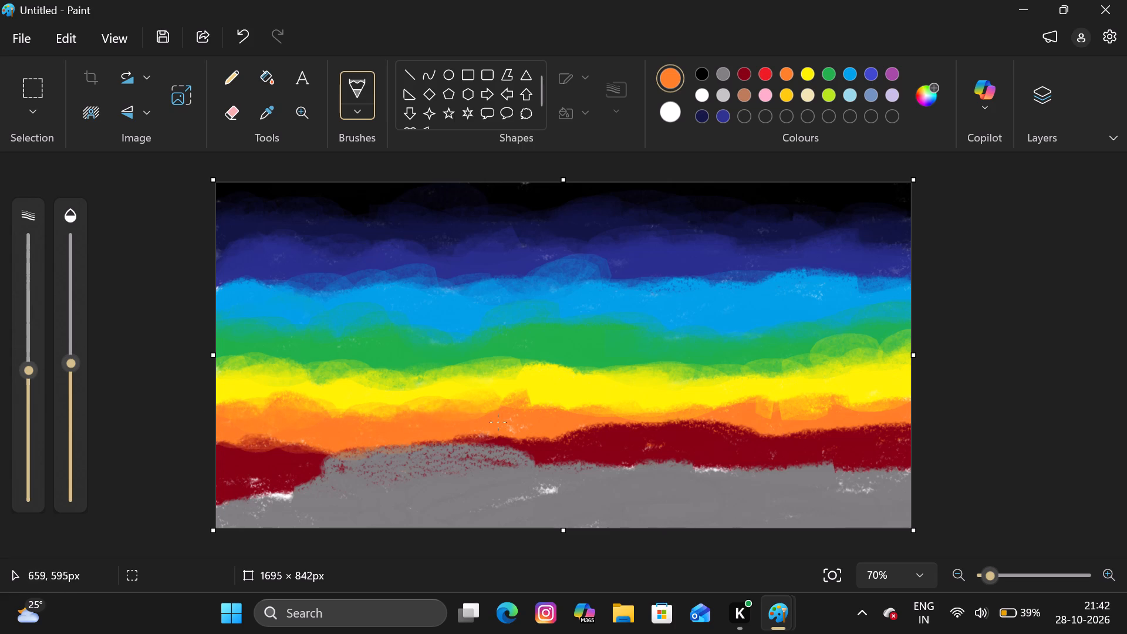
pyautogui.moveTo(498, 422); pyautogui.dragTo(681, 421)
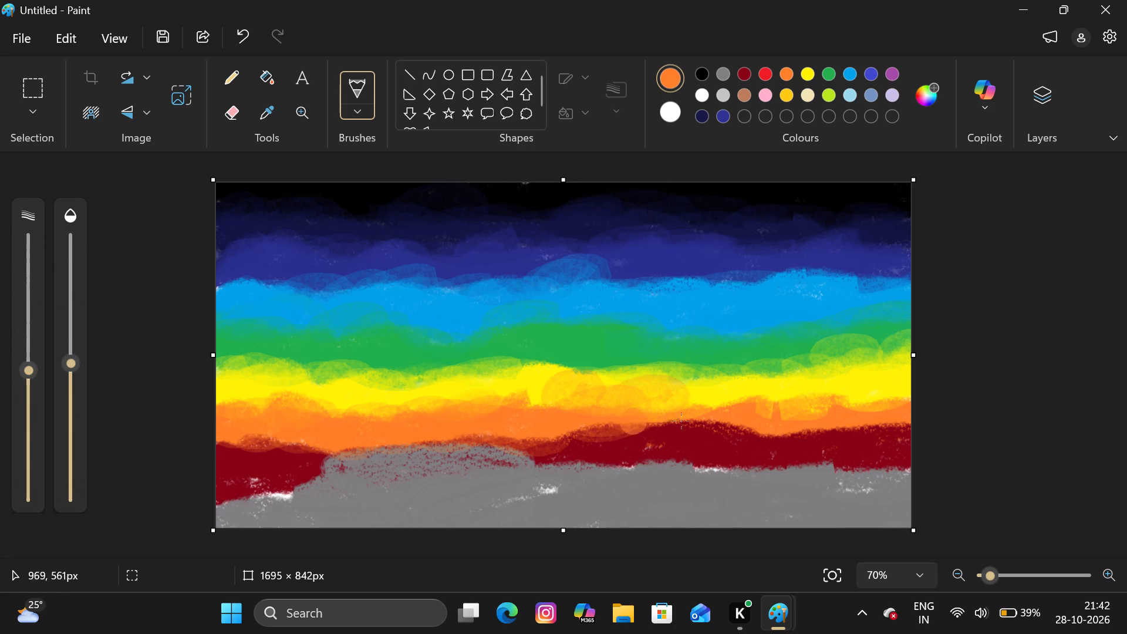
pyautogui.moveTo(681, 421); pyautogui.dragTo(936, 415)
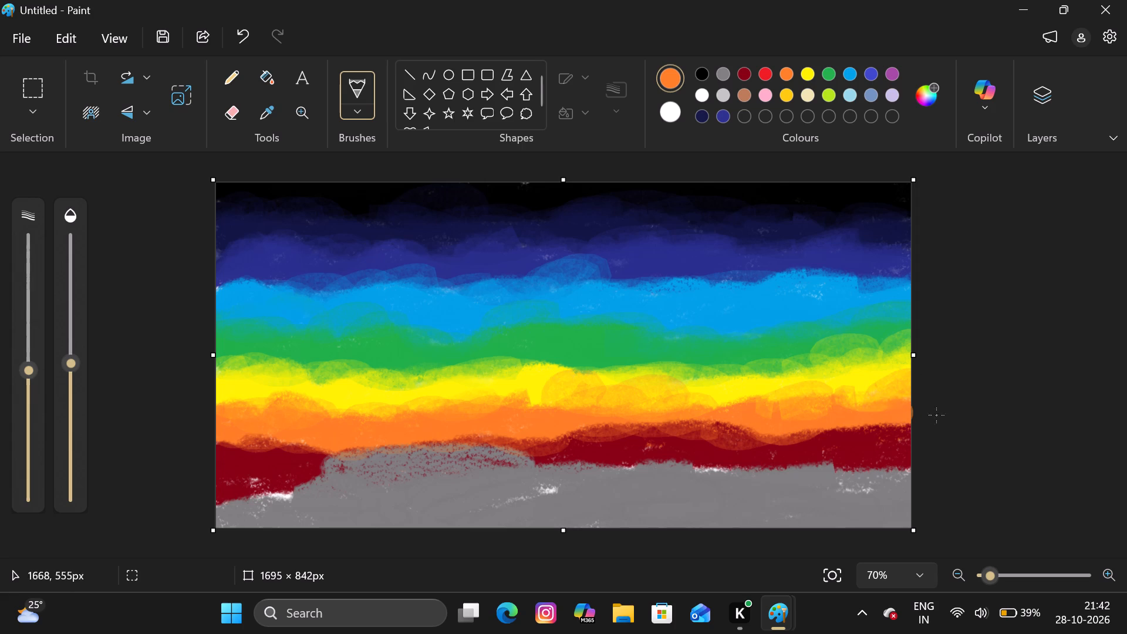
pyautogui.moveTo(936, 415); pyautogui.dragTo(475, 426)
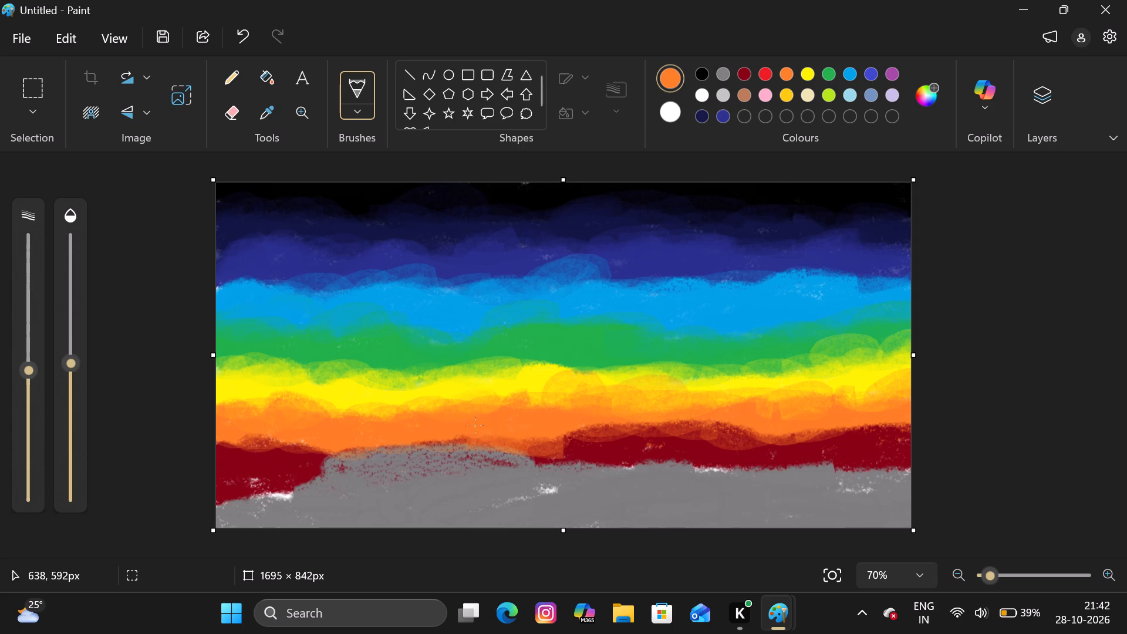
pyautogui.moveTo(475, 426); pyautogui.dragTo(487, 421)
# Shade the dark red band with dark red across the canvas, tinting the raised grey patch and blending its edges into the orange and grey.
pyautogui.click(744, 75)
pyautogui.moveTo(301, 456); pyautogui.dragTo(225, 495)
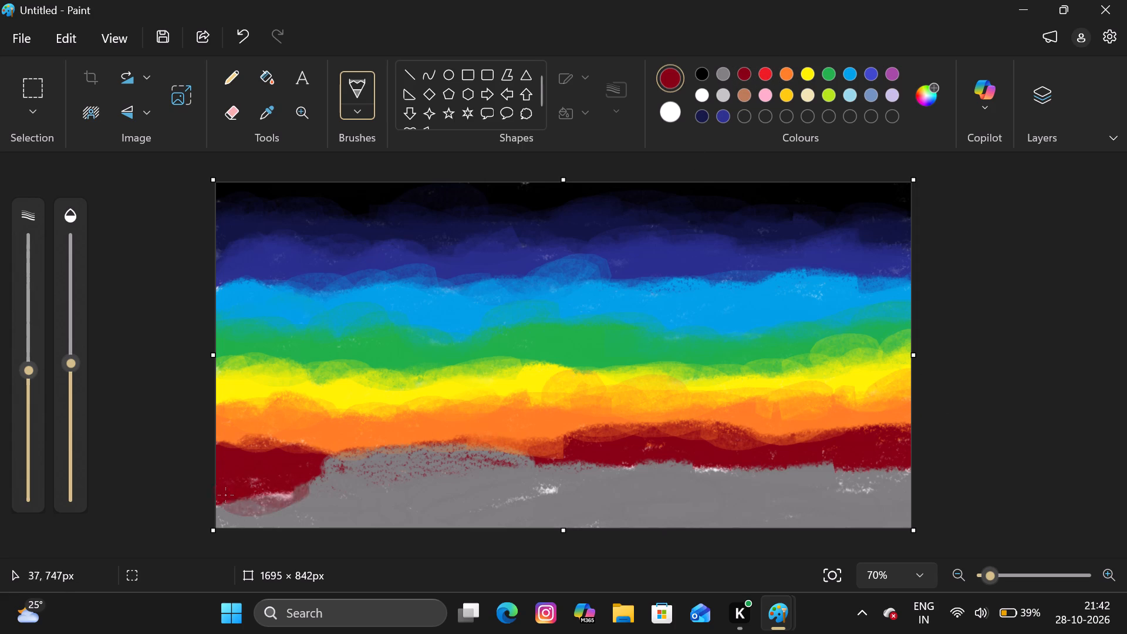
pyautogui.moveTo(225, 495); pyautogui.dragTo(322, 473)
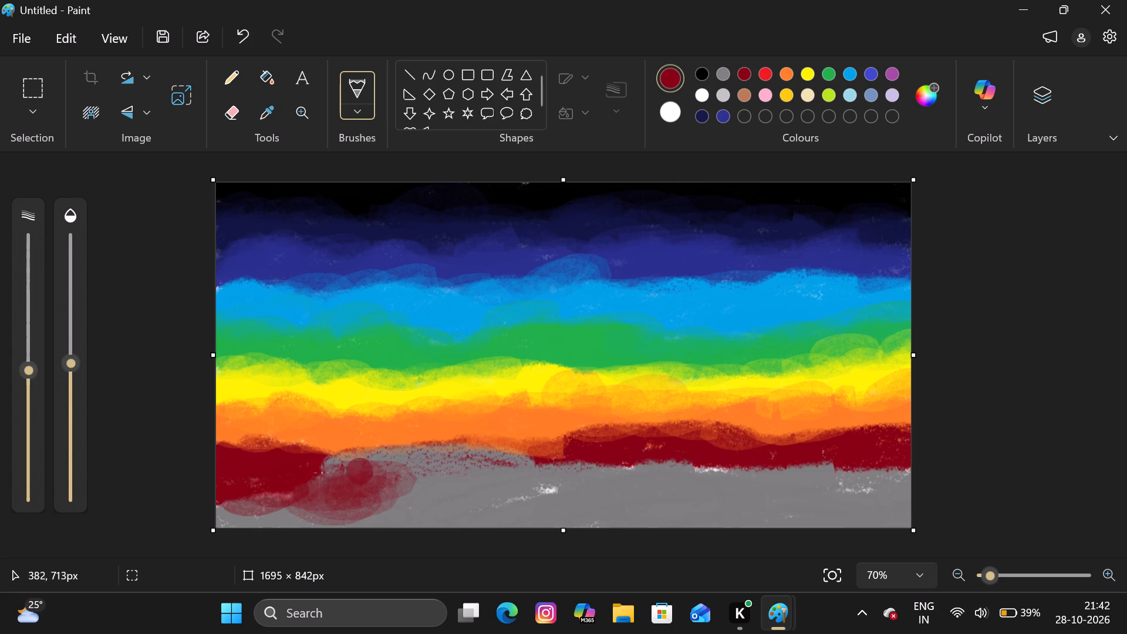
pyautogui.moveTo(322, 473); pyautogui.dragTo(504, 456)
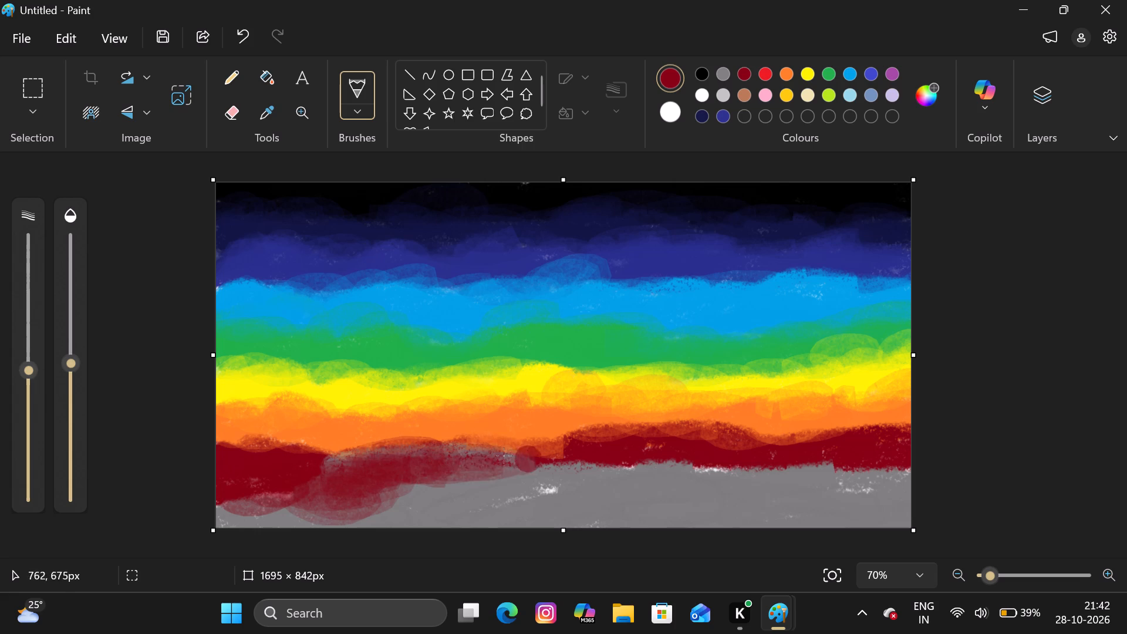
pyautogui.moveTo(504, 456); pyautogui.dragTo(602, 466)
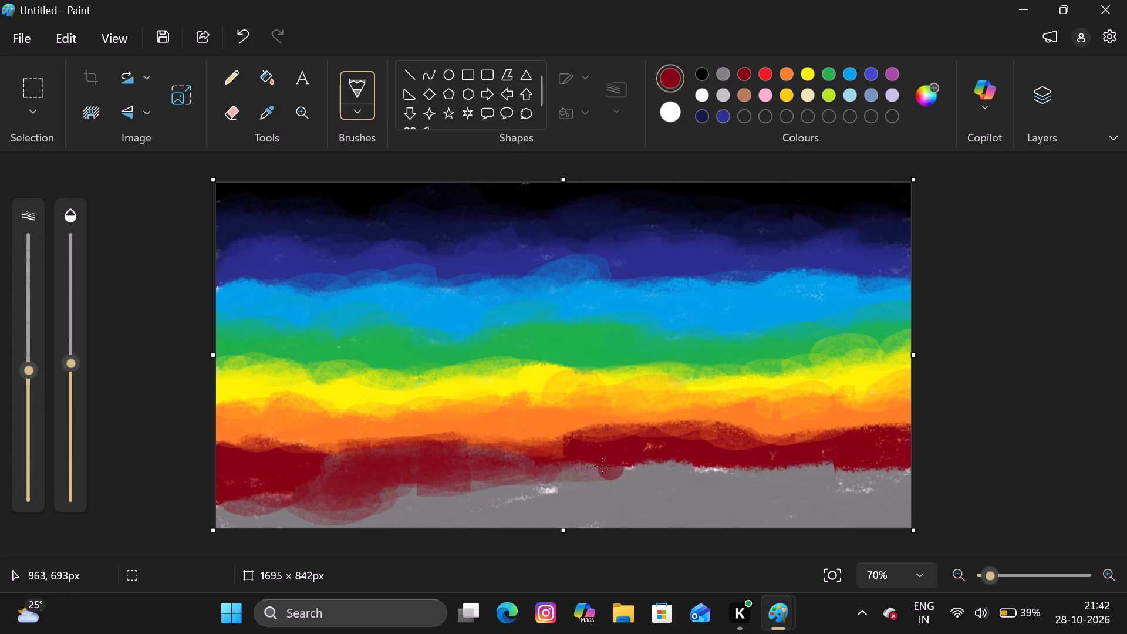
pyautogui.moveTo(602, 466); pyautogui.dragTo(808, 451)
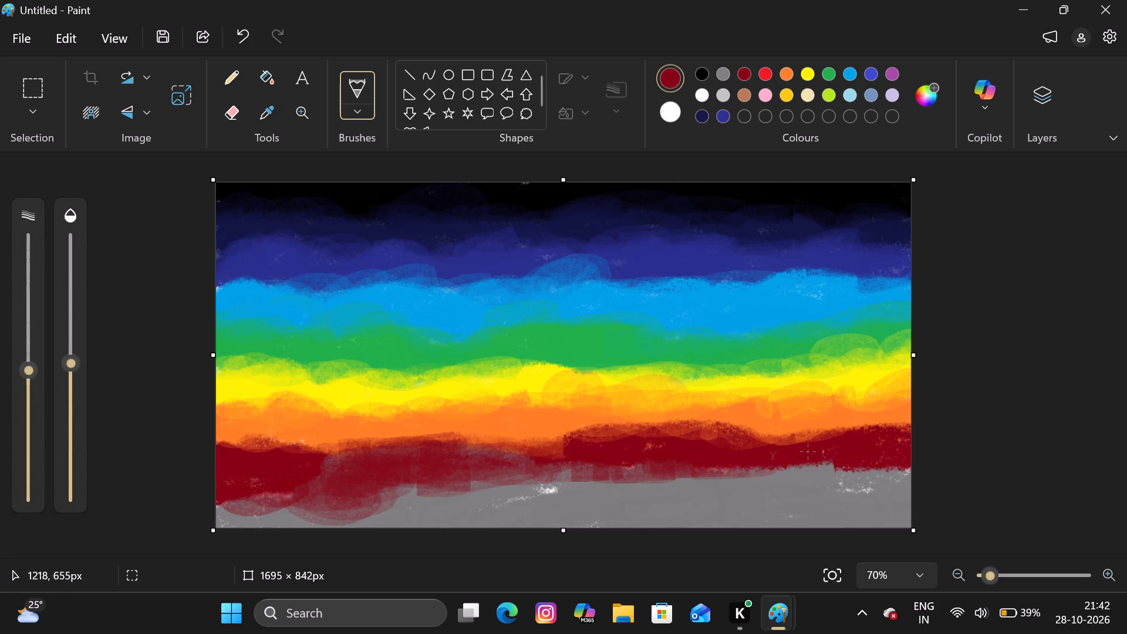
pyautogui.moveTo(808, 451); pyautogui.dragTo(729, 450)
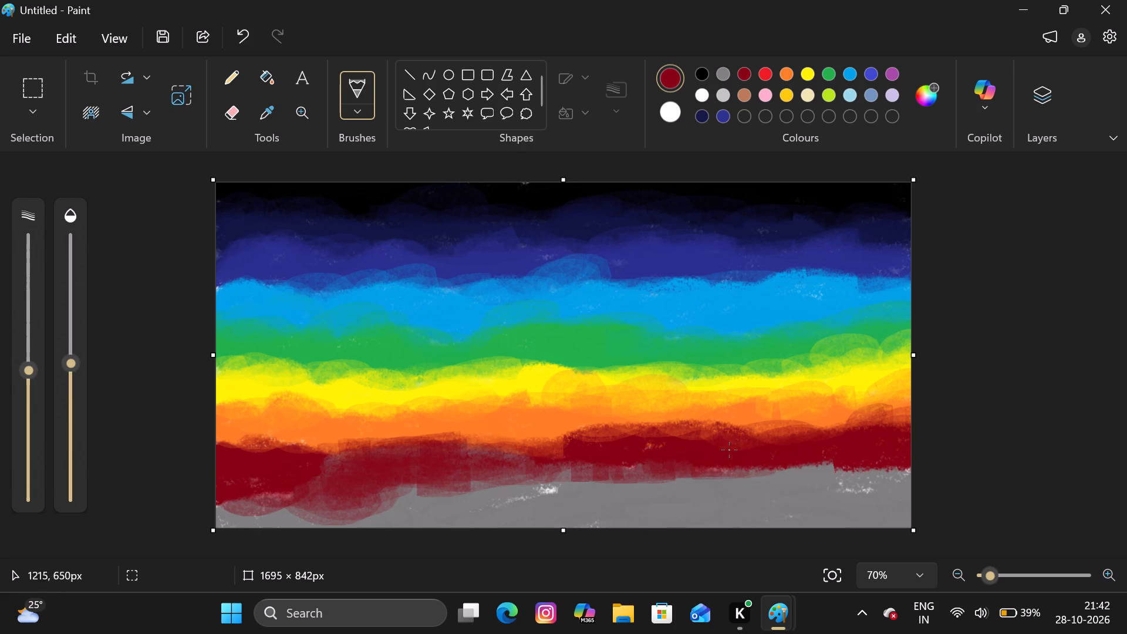
pyautogui.moveTo(729, 450); pyautogui.dragTo(649, 454)
# Shade the bottom grey band with grey across the canvas, filling its white specks and softening the dark red overlap along its upper edge.
pyautogui.click(722, 70)
pyautogui.moveTo(339, 517); pyautogui.dragTo(281, 516)
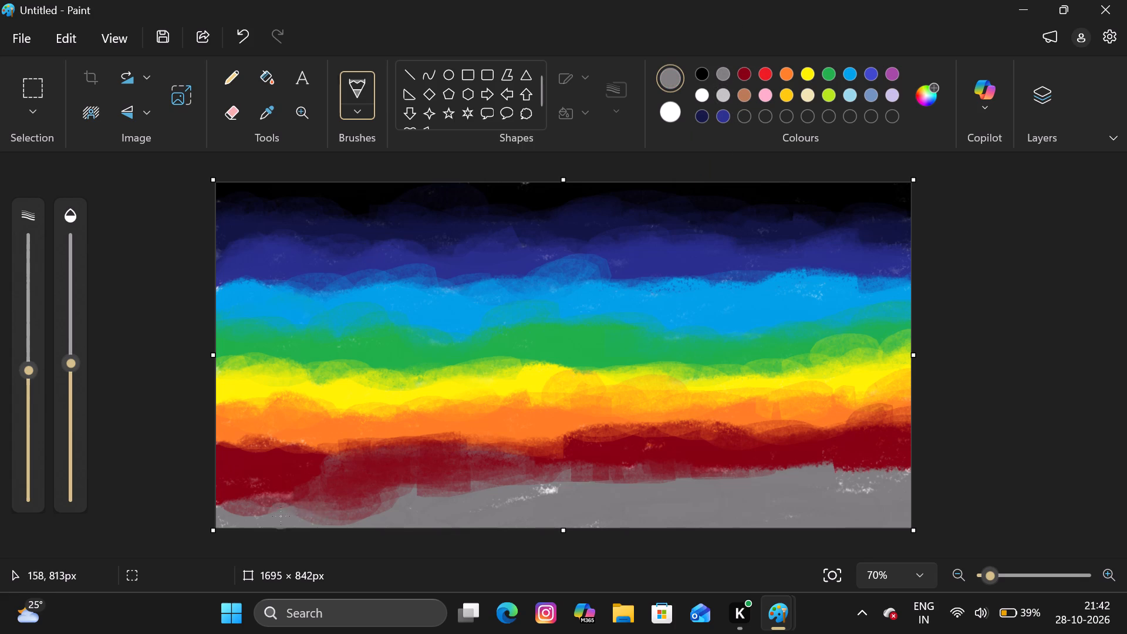
pyautogui.moveTo(281, 516); pyautogui.dragTo(382, 514)
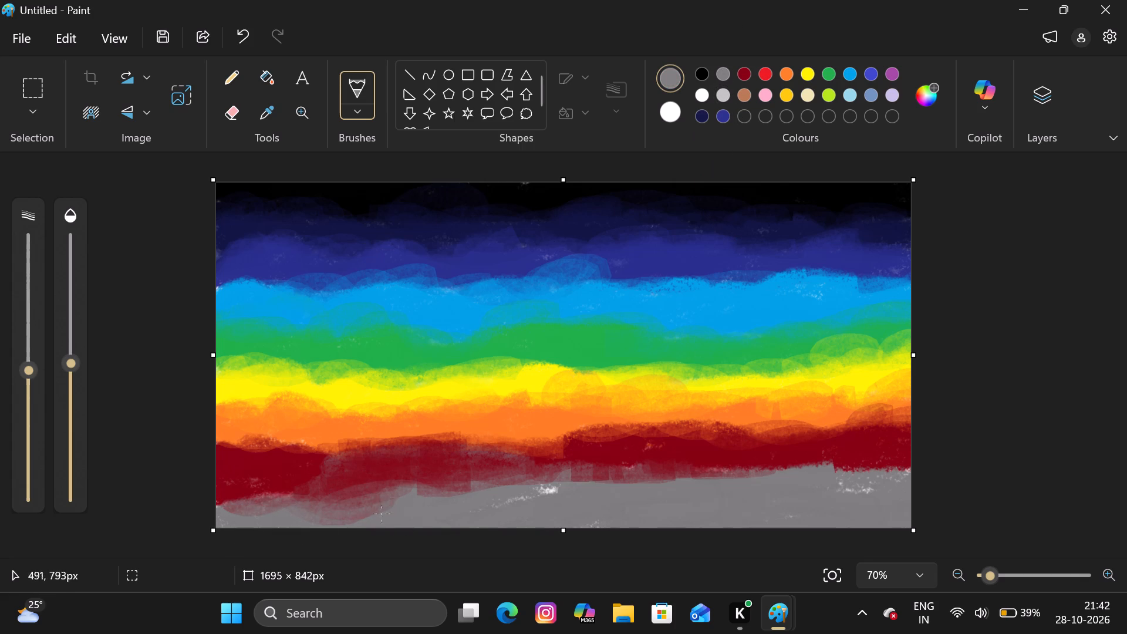
pyautogui.moveTo(382, 514); pyautogui.dragTo(556, 486)
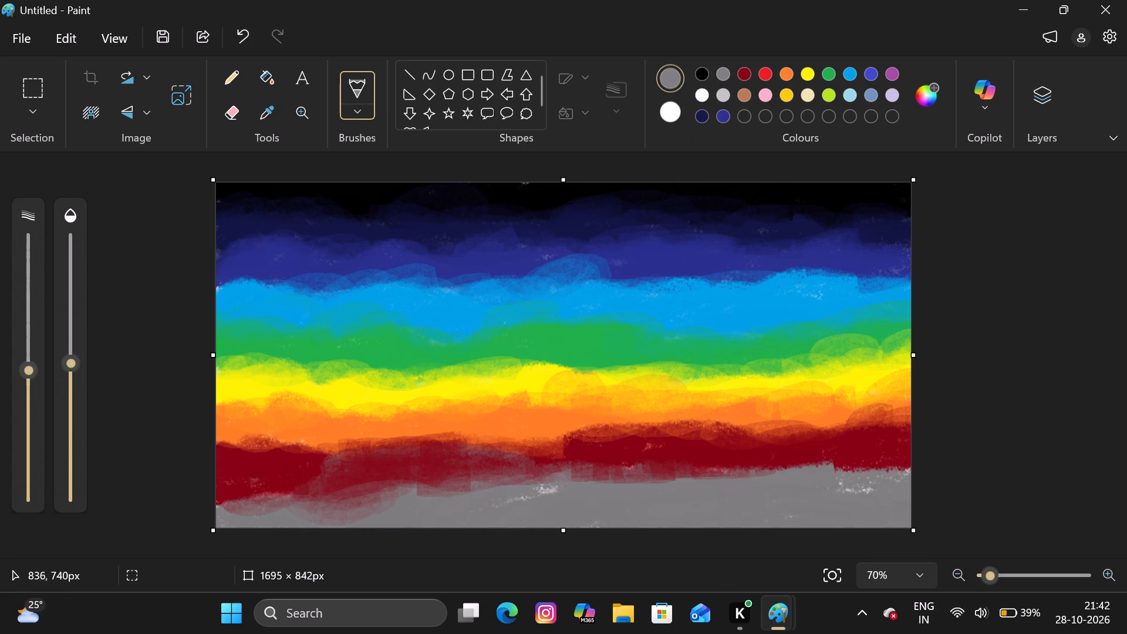
pyautogui.moveTo(556, 486); pyautogui.dragTo(539, 493)
pyautogui.moveTo(486, 495); pyautogui.dragTo(572, 493)
pyautogui.moveTo(572, 493); pyautogui.dragTo(916, 480)
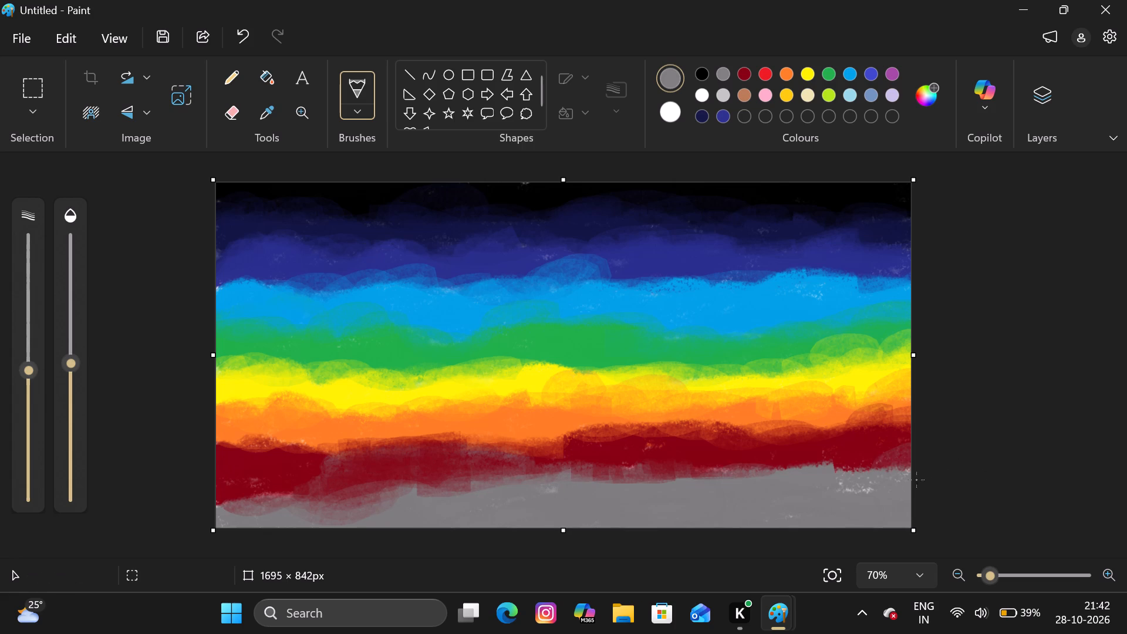
pyautogui.moveTo(916, 480); pyautogui.dragTo(821, 479)
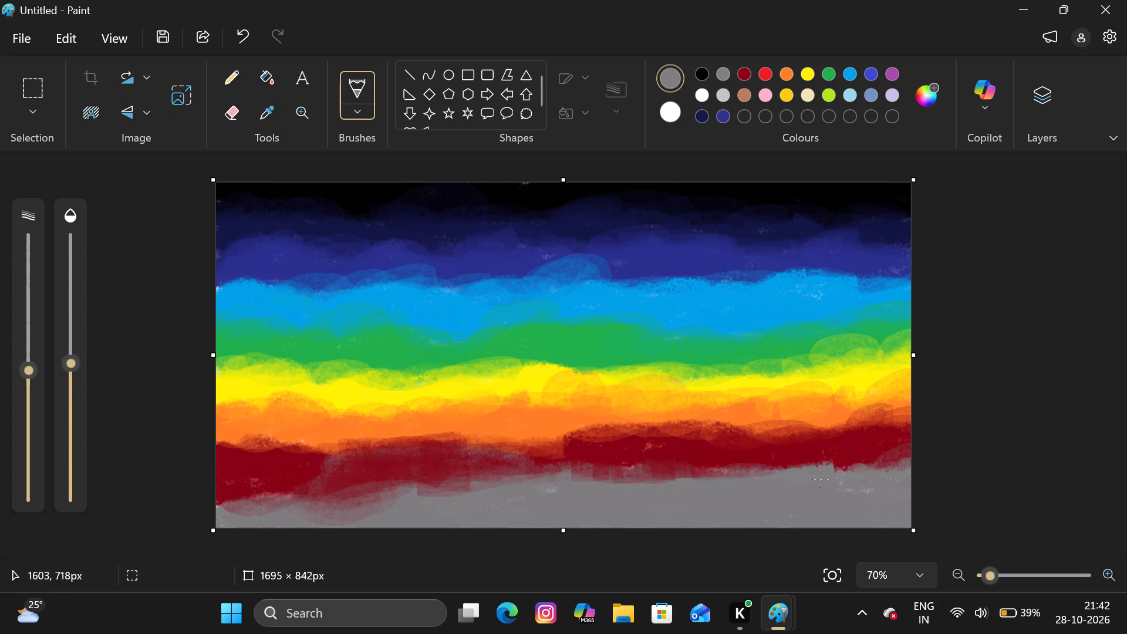
pyautogui.moveTo(821, 479); pyautogui.dragTo(553, 516)
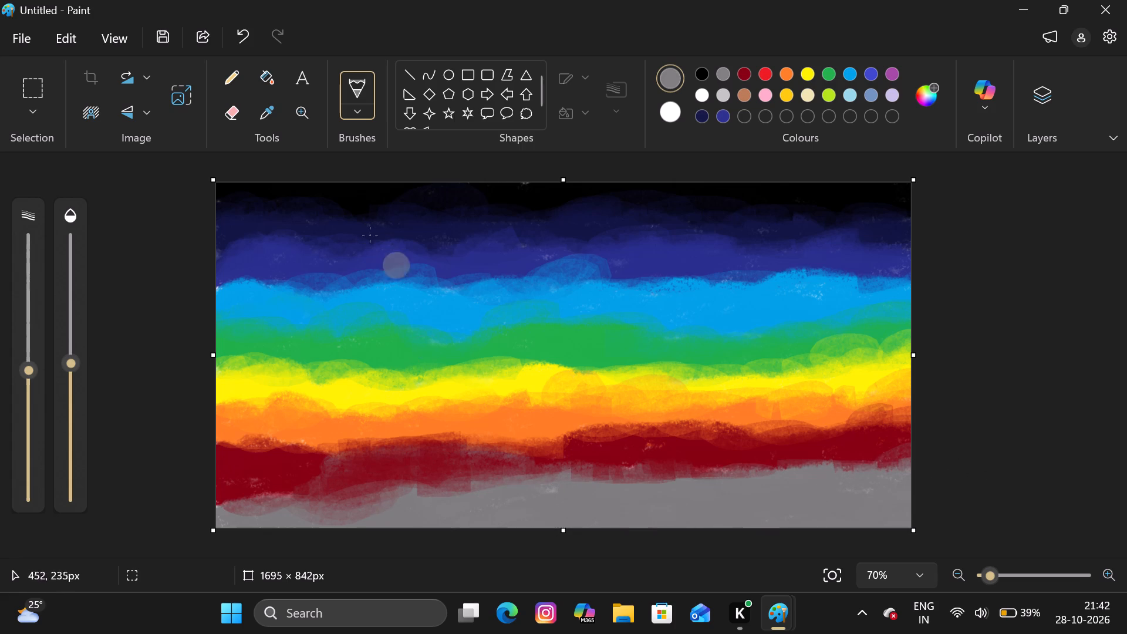
# Resize the image in pixels to a height of 10 with the aspect ratio unlocked, keeping the width at 1695.
pyautogui.click(188, 92)
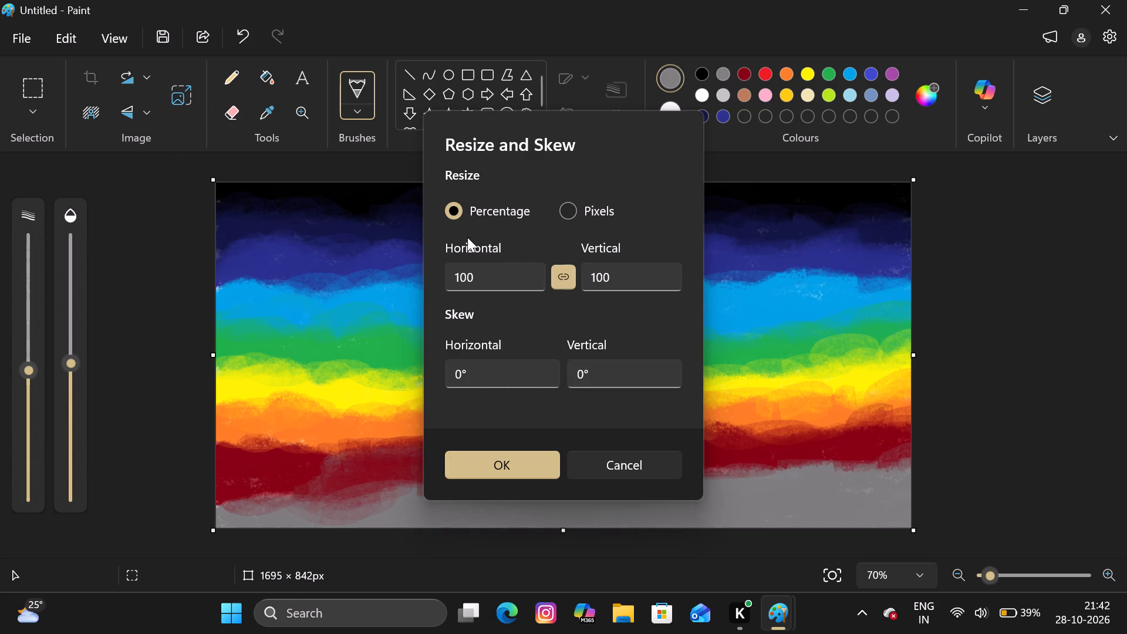
pyautogui.click(560, 218)
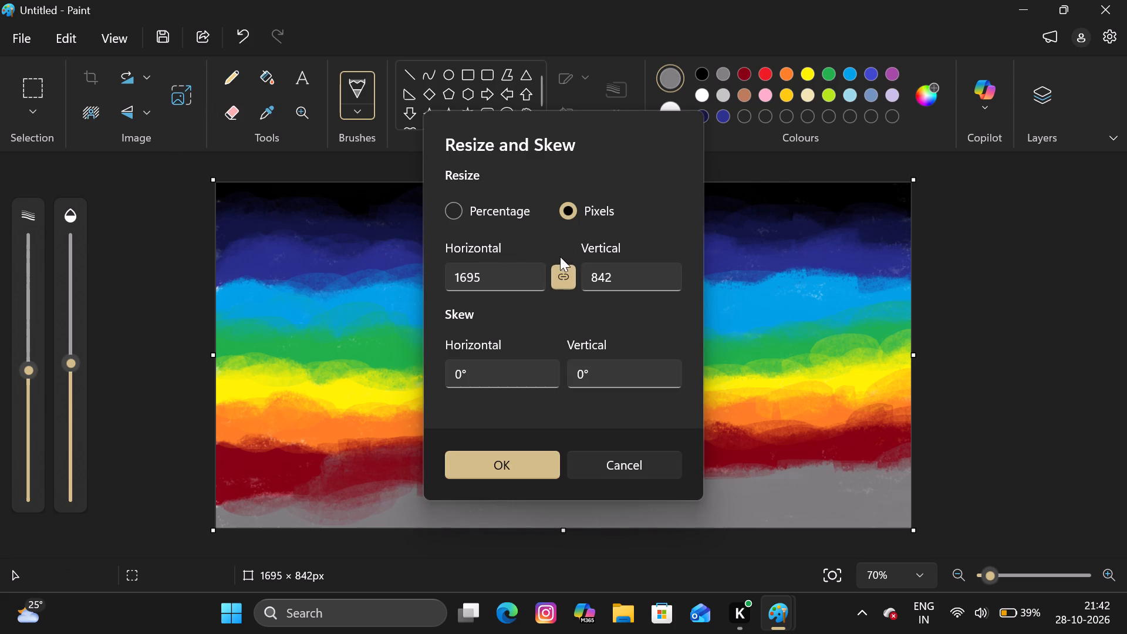
pyautogui.click(560, 266)
pyautogui.click(616, 278)
pyautogui.press('BackSpace')
pyautogui.write('10')
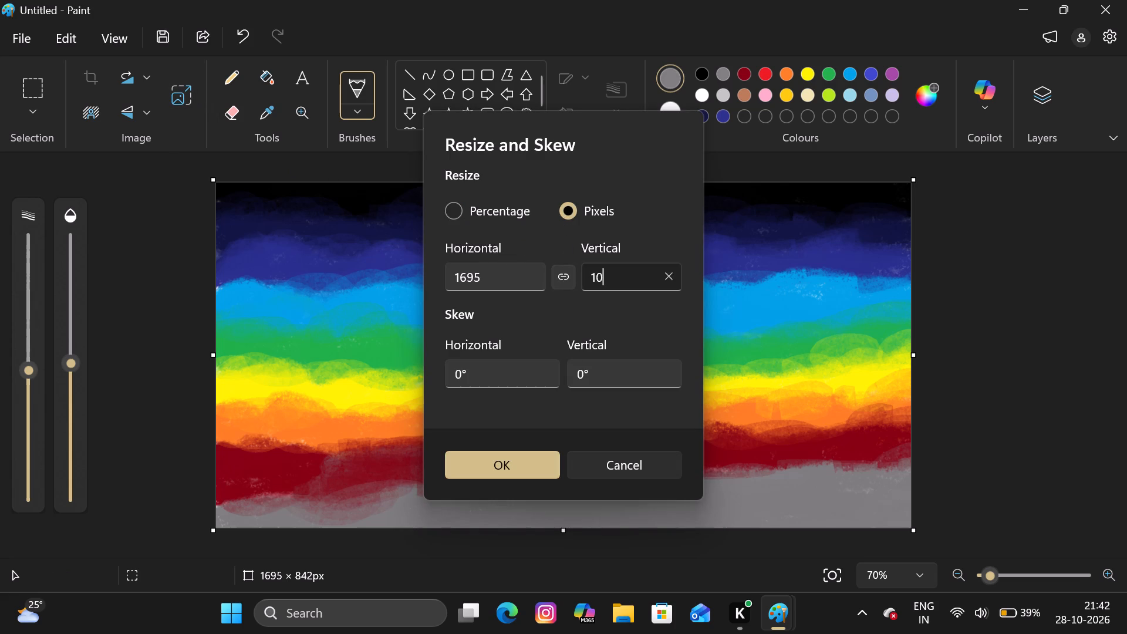
pyautogui.click(539, 467)
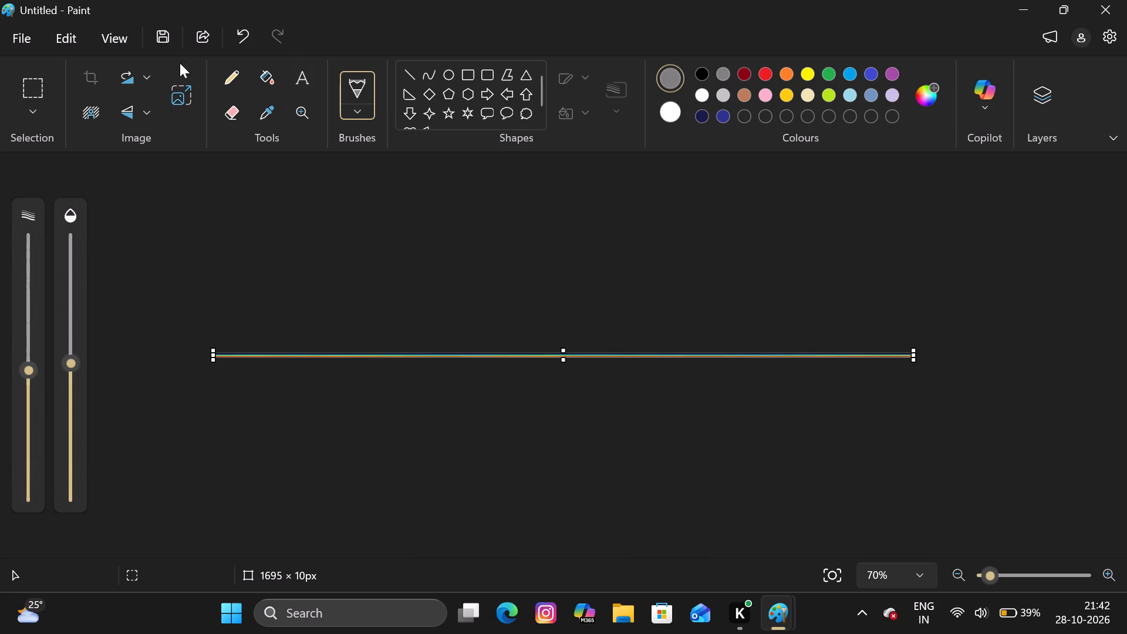
# Stretch the flattened image back to a height of 878 pixels with the aspect ratio unlocked, keeping the width at 1695.
pyautogui.click(181, 82)
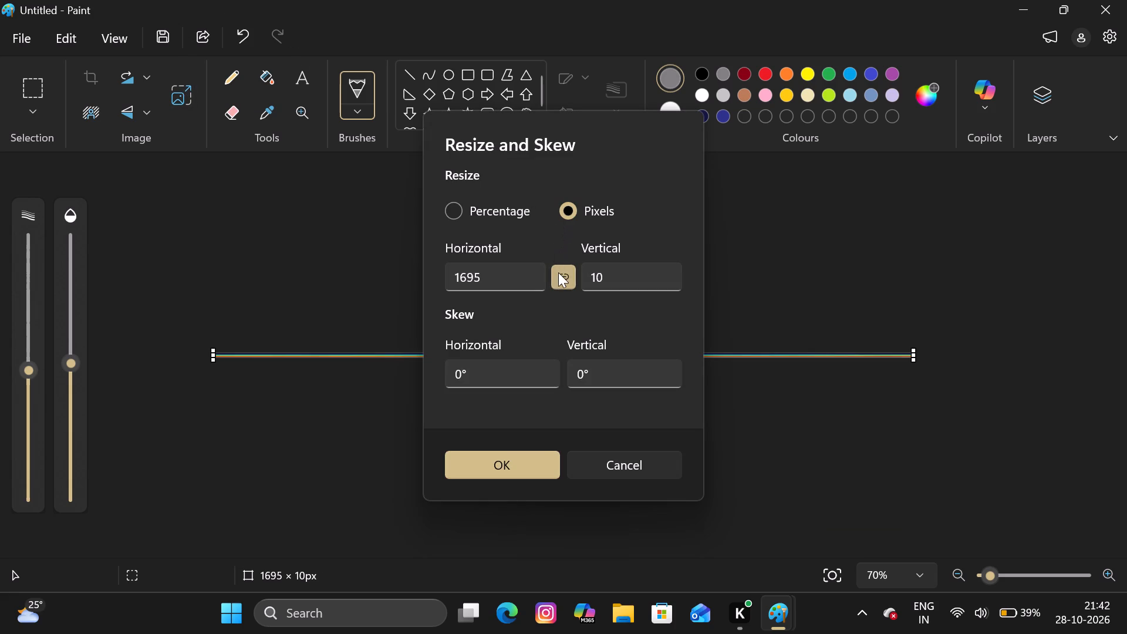
pyautogui.click(558, 272)
pyautogui.click(643, 271)
pyautogui.press('BackSpace')
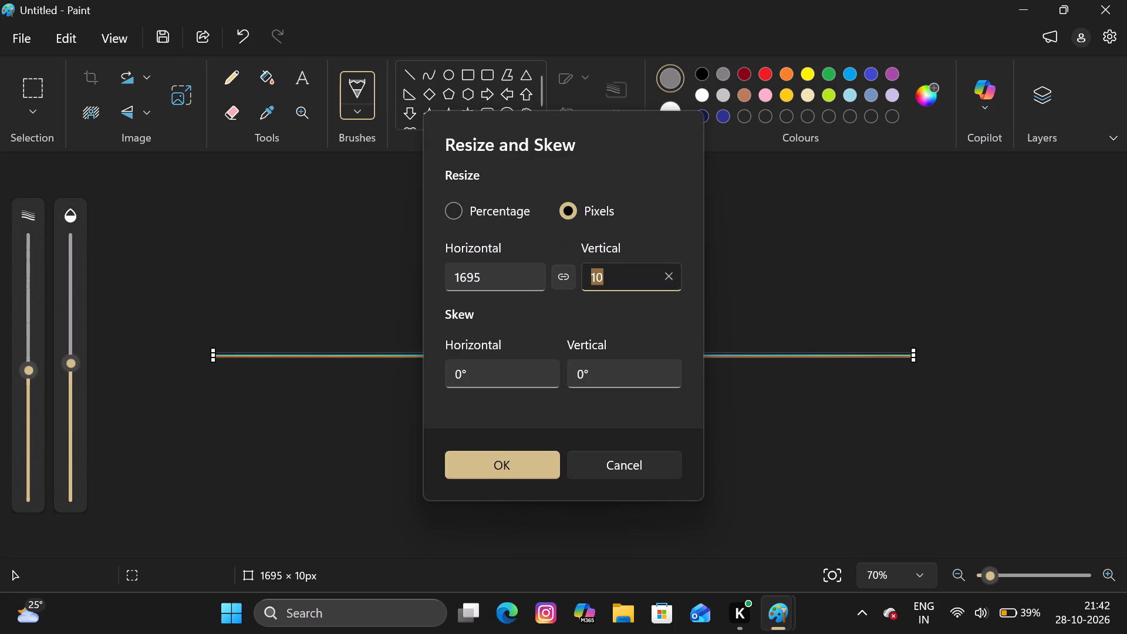
pyautogui.write('878')
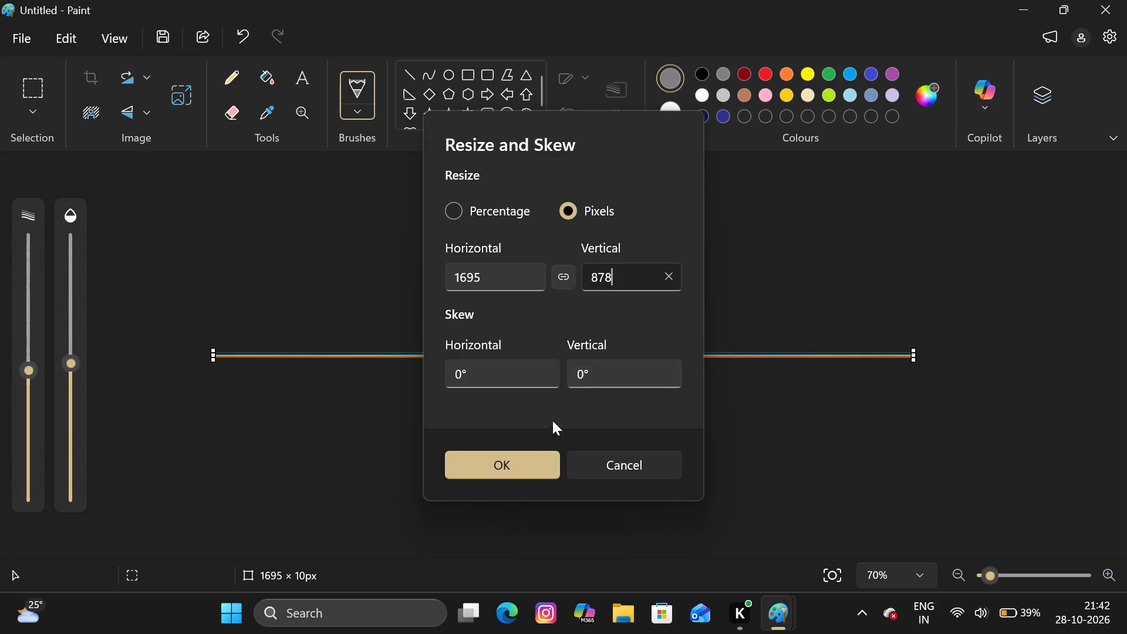
pyautogui.click(533, 453)
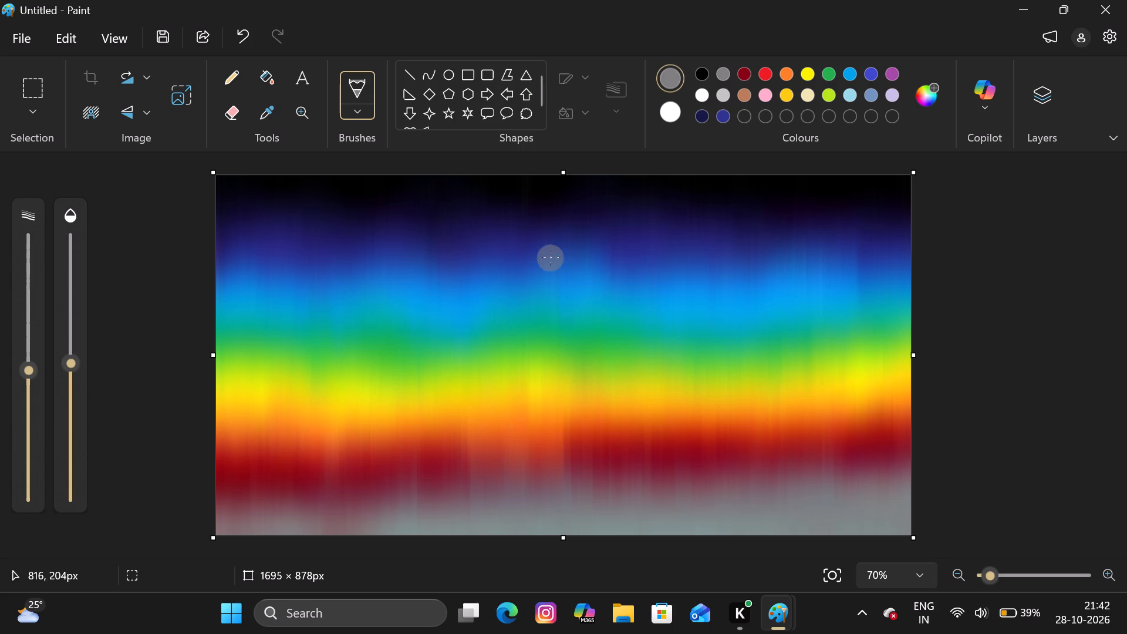
# Switch from the natural pencil to the standard Brush and choose black as the drawing colour.
pyautogui.click(354, 116)
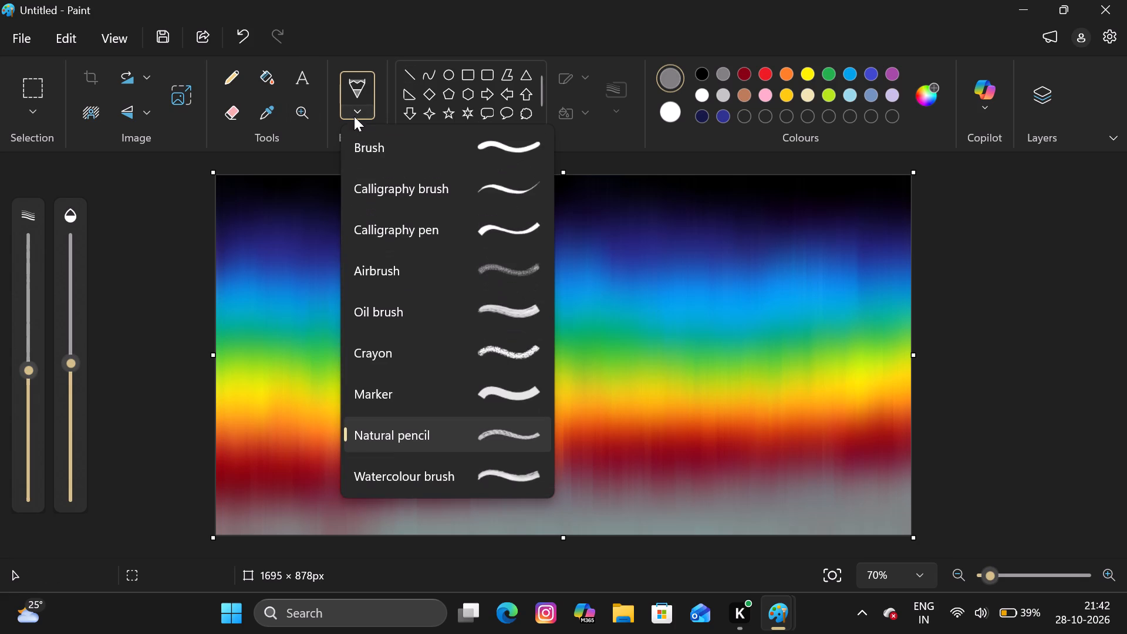
pyautogui.click(376, 157)
pyautogui.click(702, 73)
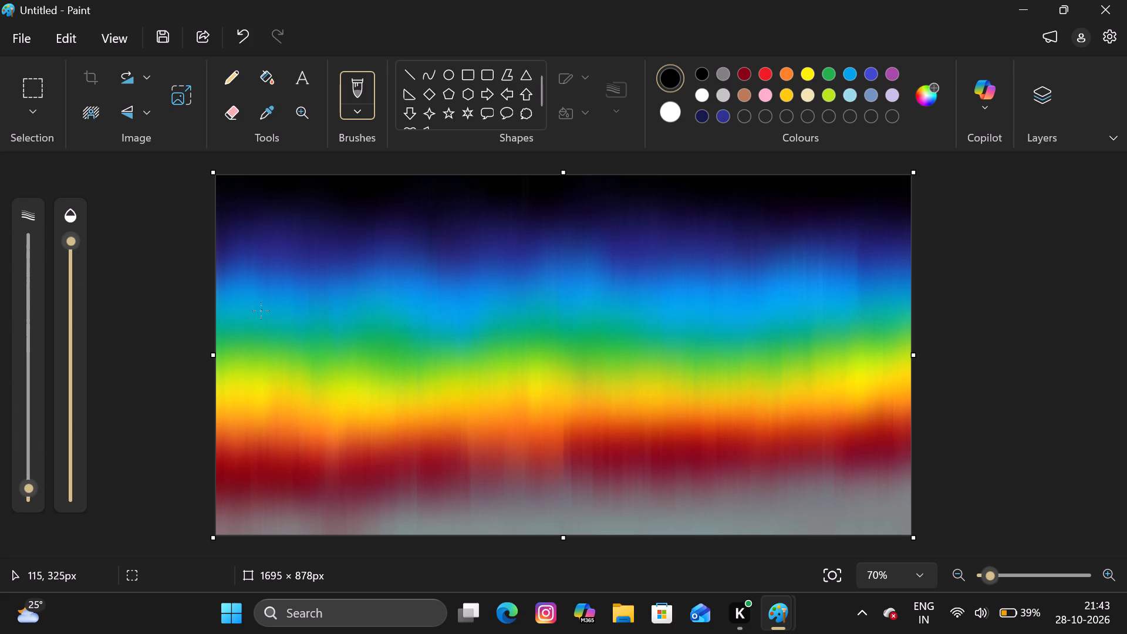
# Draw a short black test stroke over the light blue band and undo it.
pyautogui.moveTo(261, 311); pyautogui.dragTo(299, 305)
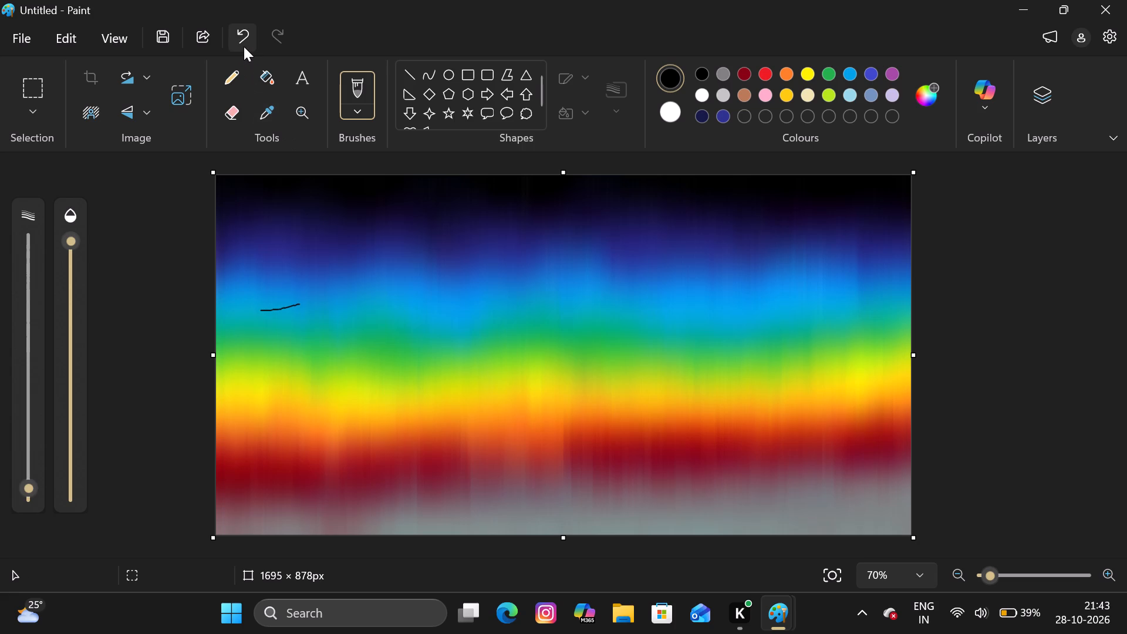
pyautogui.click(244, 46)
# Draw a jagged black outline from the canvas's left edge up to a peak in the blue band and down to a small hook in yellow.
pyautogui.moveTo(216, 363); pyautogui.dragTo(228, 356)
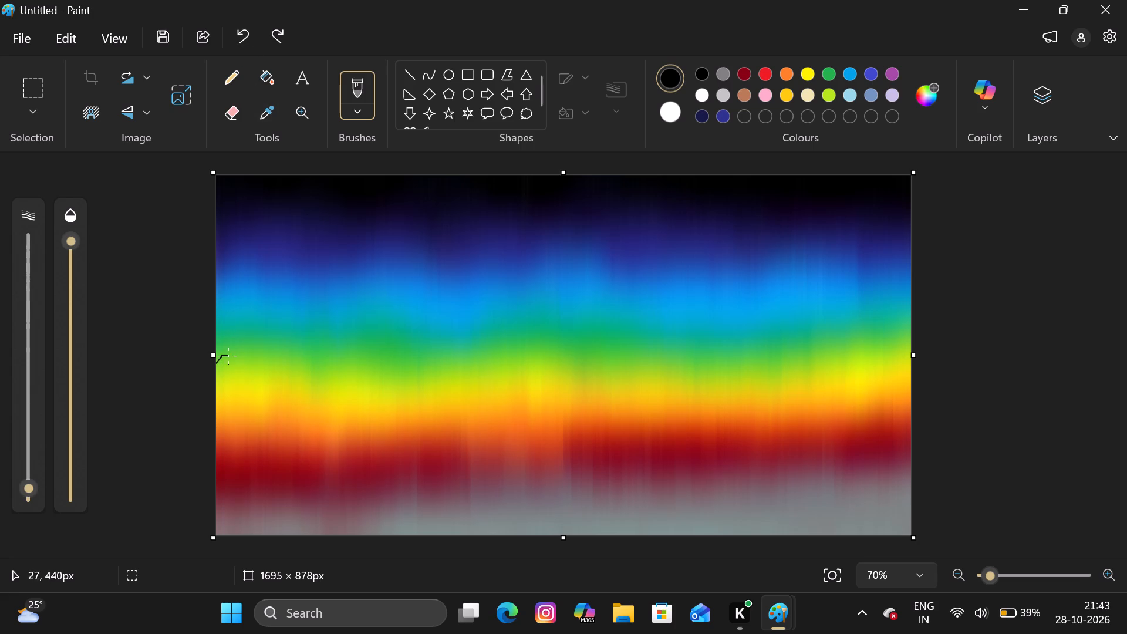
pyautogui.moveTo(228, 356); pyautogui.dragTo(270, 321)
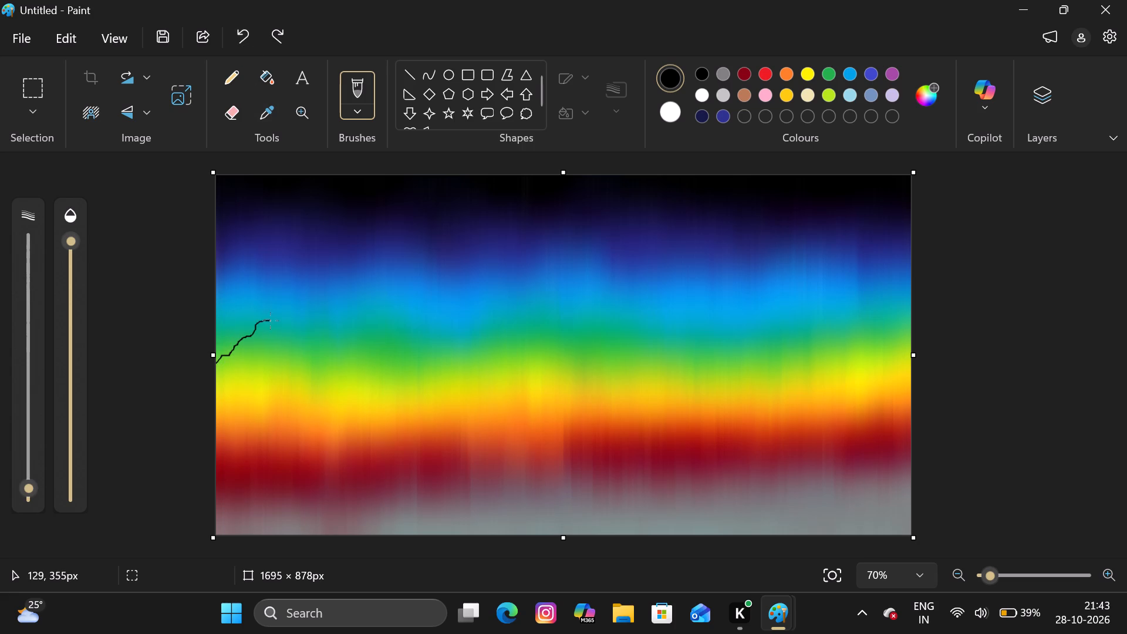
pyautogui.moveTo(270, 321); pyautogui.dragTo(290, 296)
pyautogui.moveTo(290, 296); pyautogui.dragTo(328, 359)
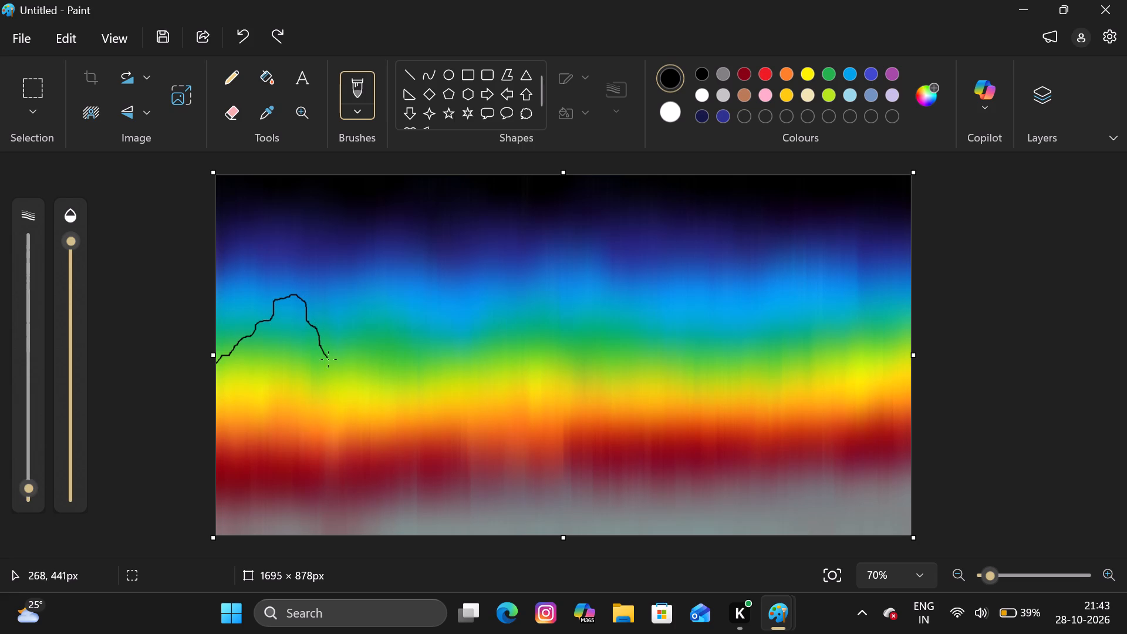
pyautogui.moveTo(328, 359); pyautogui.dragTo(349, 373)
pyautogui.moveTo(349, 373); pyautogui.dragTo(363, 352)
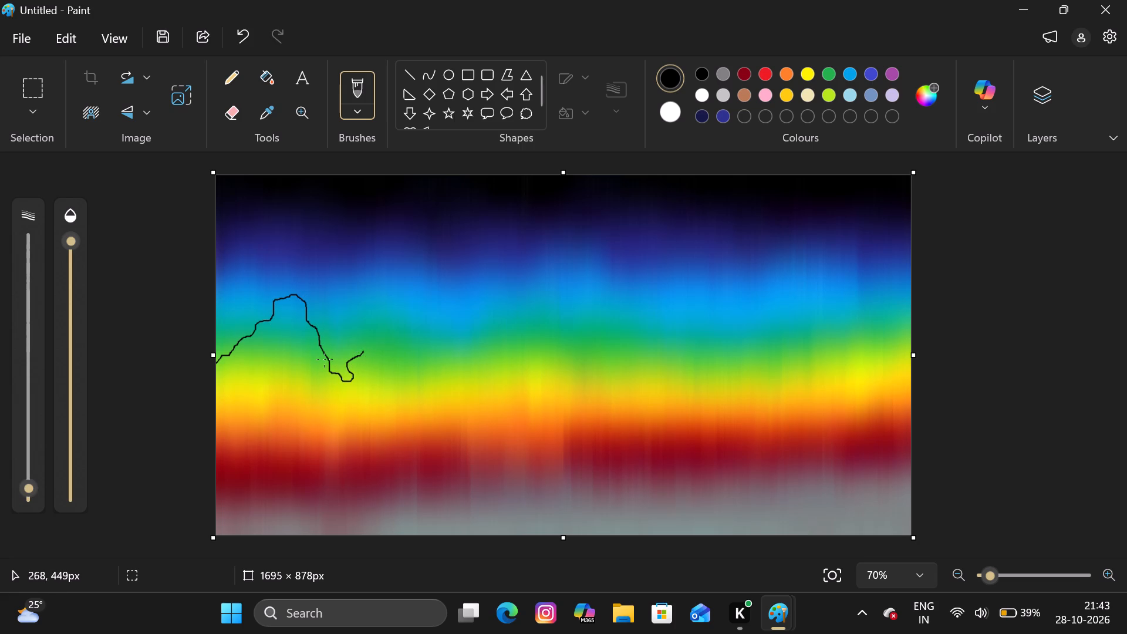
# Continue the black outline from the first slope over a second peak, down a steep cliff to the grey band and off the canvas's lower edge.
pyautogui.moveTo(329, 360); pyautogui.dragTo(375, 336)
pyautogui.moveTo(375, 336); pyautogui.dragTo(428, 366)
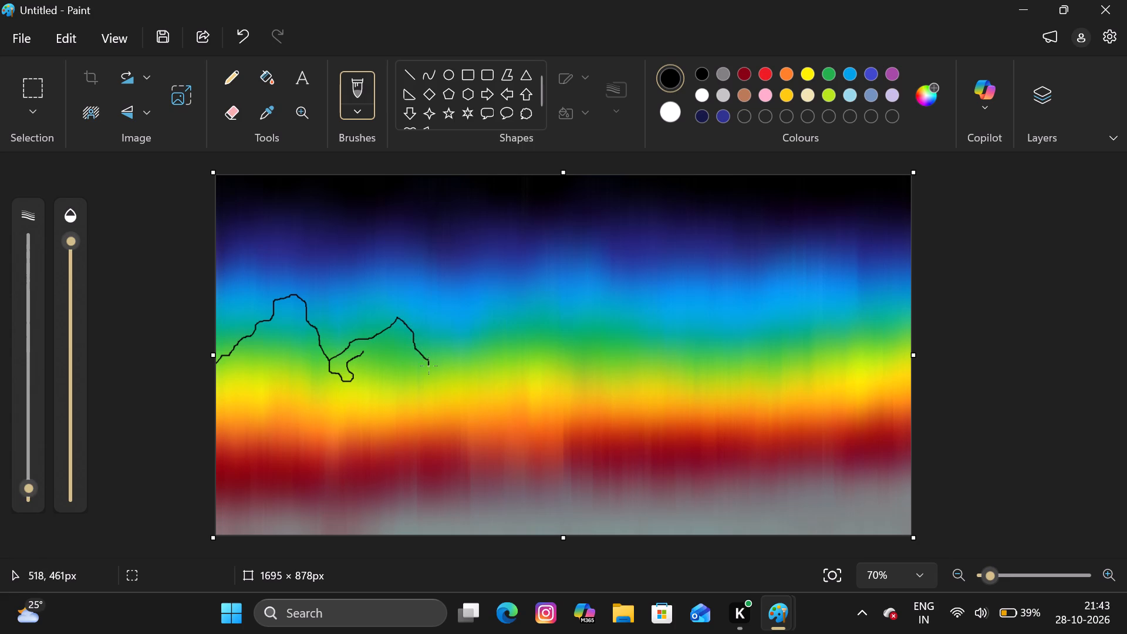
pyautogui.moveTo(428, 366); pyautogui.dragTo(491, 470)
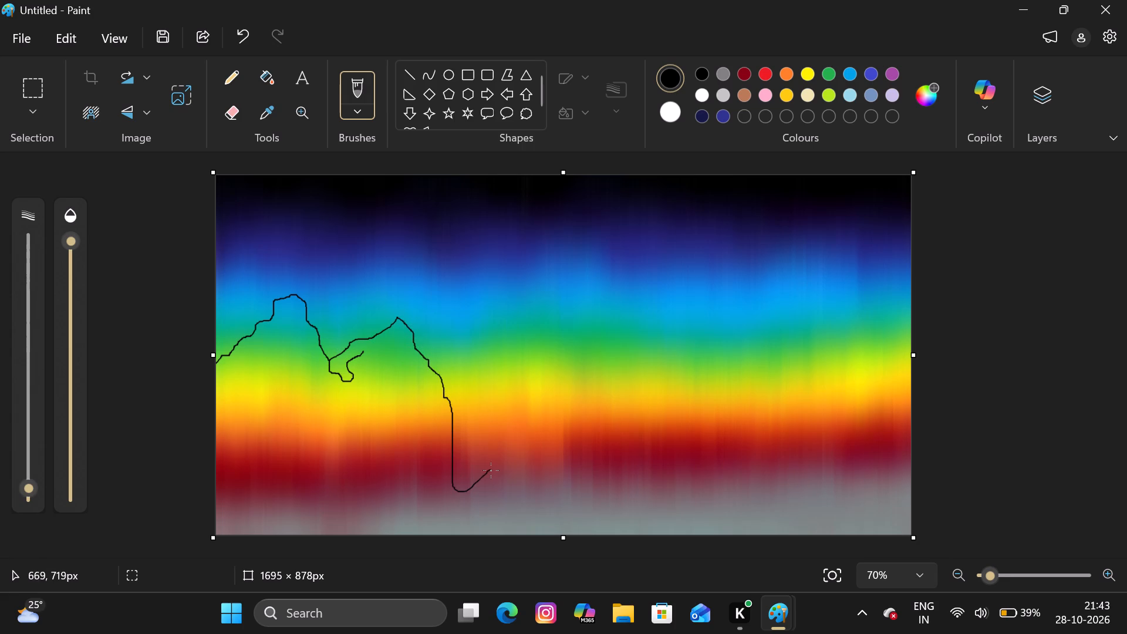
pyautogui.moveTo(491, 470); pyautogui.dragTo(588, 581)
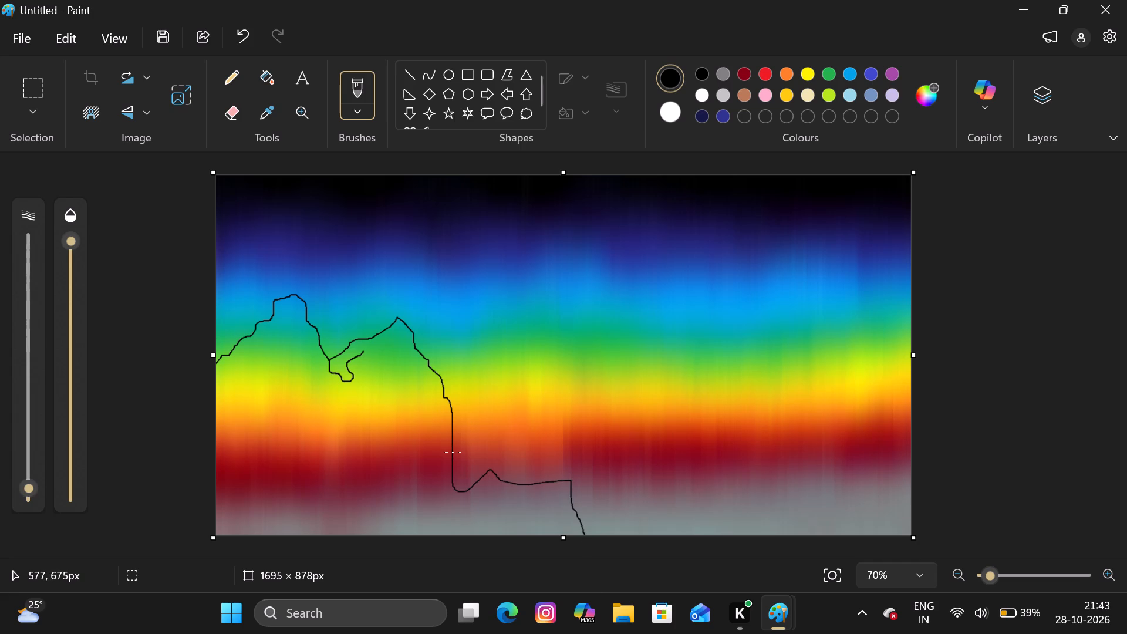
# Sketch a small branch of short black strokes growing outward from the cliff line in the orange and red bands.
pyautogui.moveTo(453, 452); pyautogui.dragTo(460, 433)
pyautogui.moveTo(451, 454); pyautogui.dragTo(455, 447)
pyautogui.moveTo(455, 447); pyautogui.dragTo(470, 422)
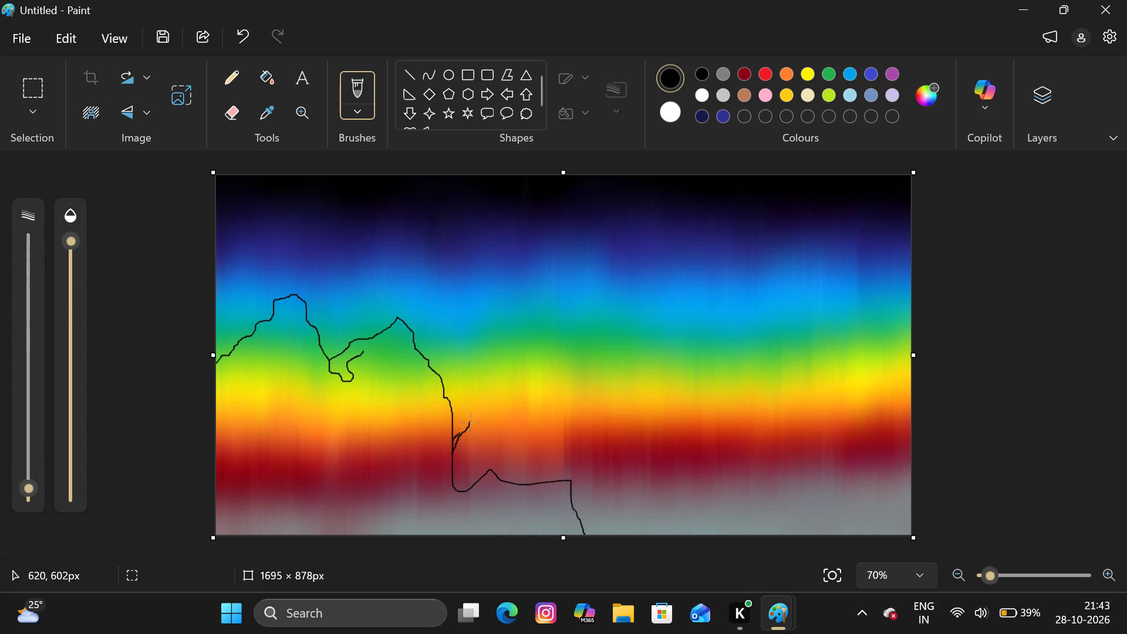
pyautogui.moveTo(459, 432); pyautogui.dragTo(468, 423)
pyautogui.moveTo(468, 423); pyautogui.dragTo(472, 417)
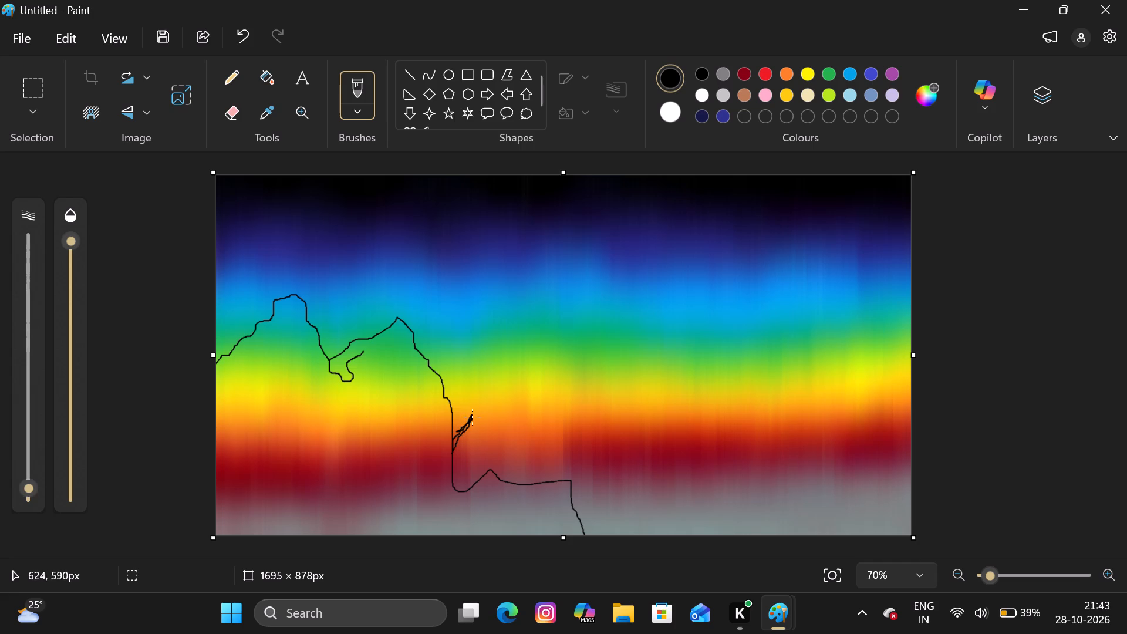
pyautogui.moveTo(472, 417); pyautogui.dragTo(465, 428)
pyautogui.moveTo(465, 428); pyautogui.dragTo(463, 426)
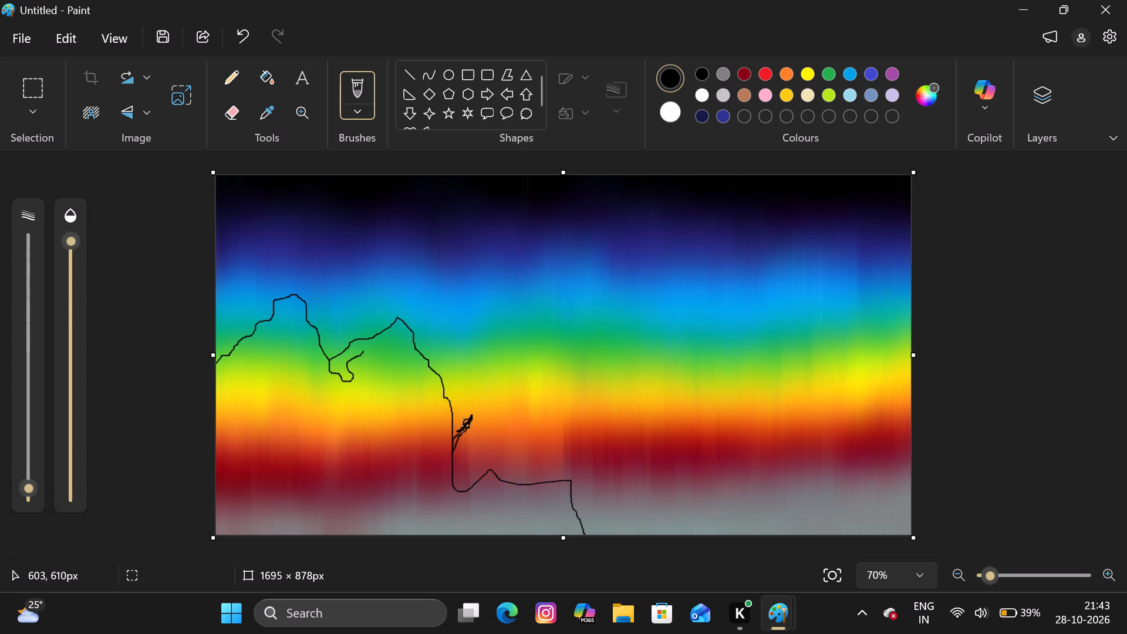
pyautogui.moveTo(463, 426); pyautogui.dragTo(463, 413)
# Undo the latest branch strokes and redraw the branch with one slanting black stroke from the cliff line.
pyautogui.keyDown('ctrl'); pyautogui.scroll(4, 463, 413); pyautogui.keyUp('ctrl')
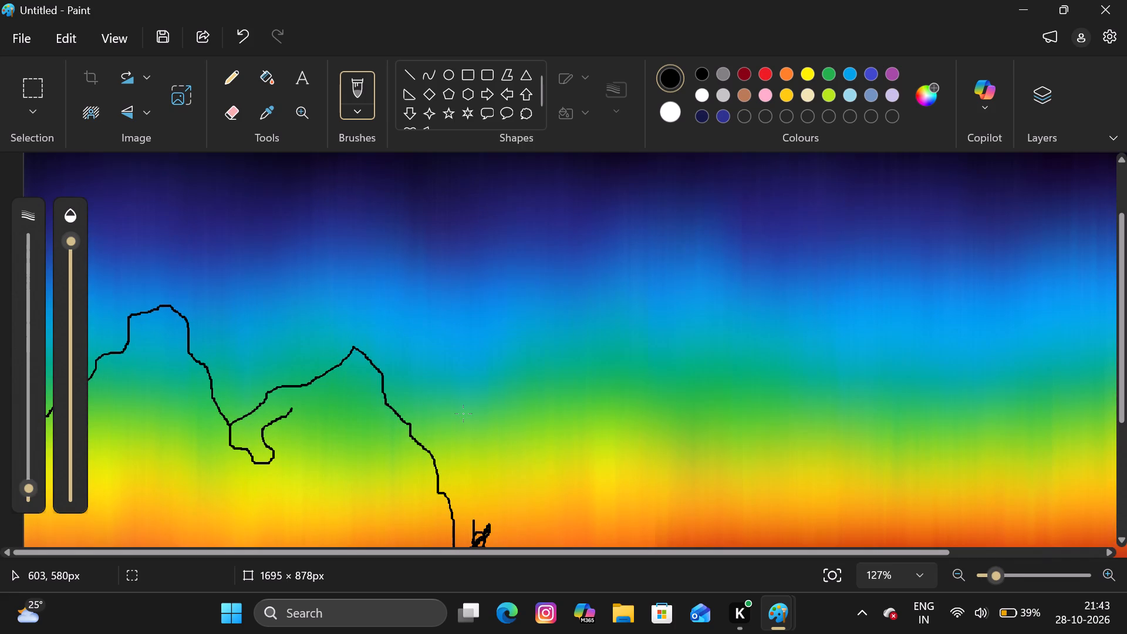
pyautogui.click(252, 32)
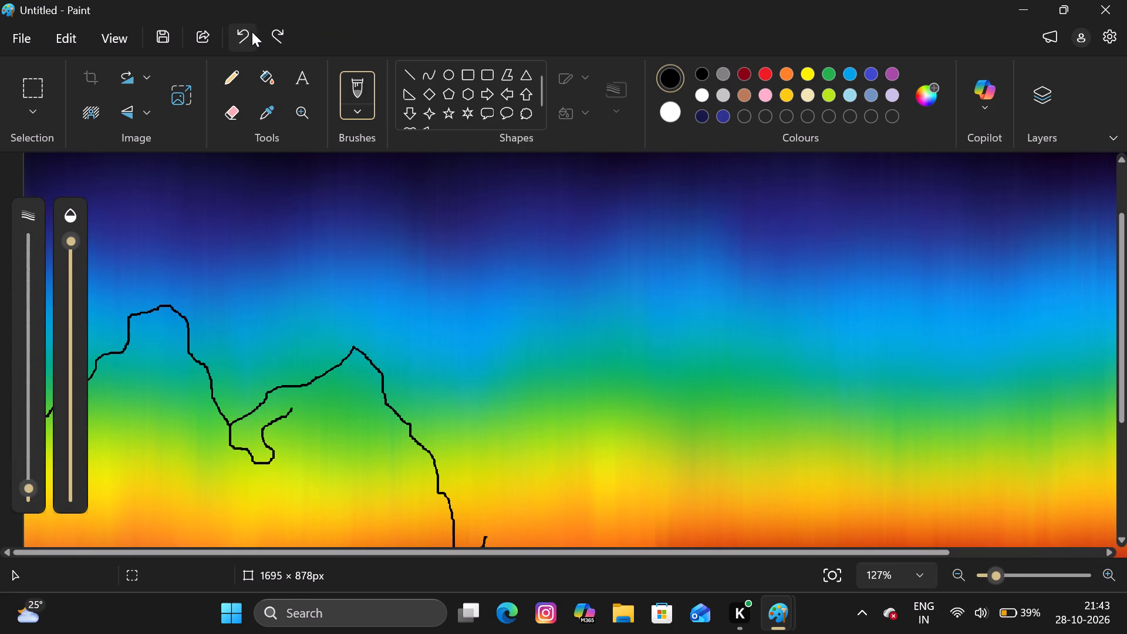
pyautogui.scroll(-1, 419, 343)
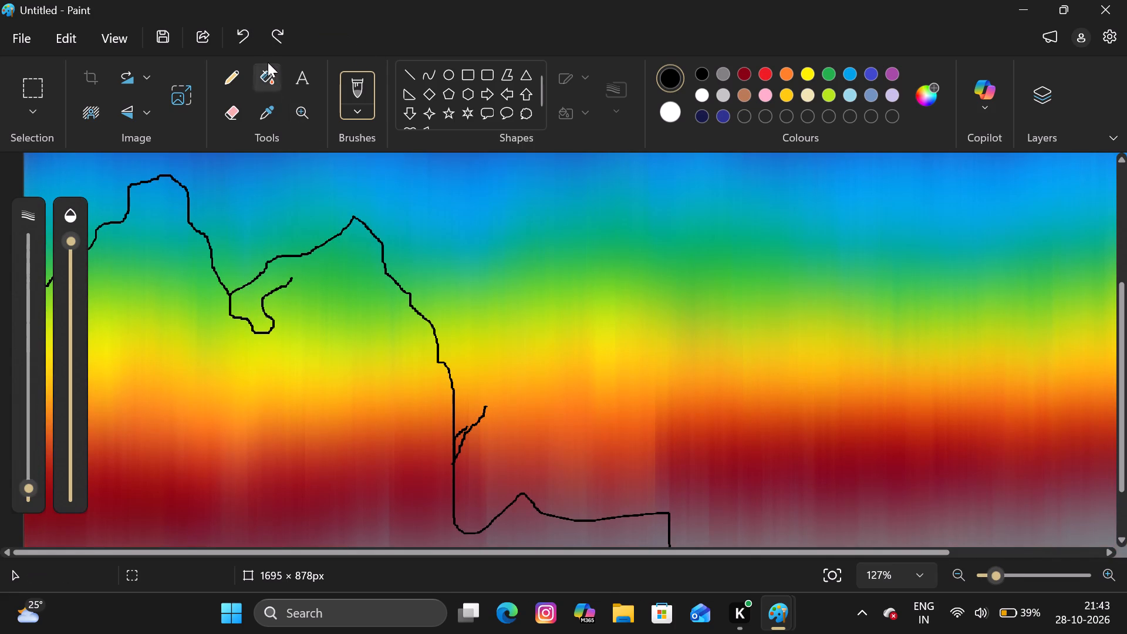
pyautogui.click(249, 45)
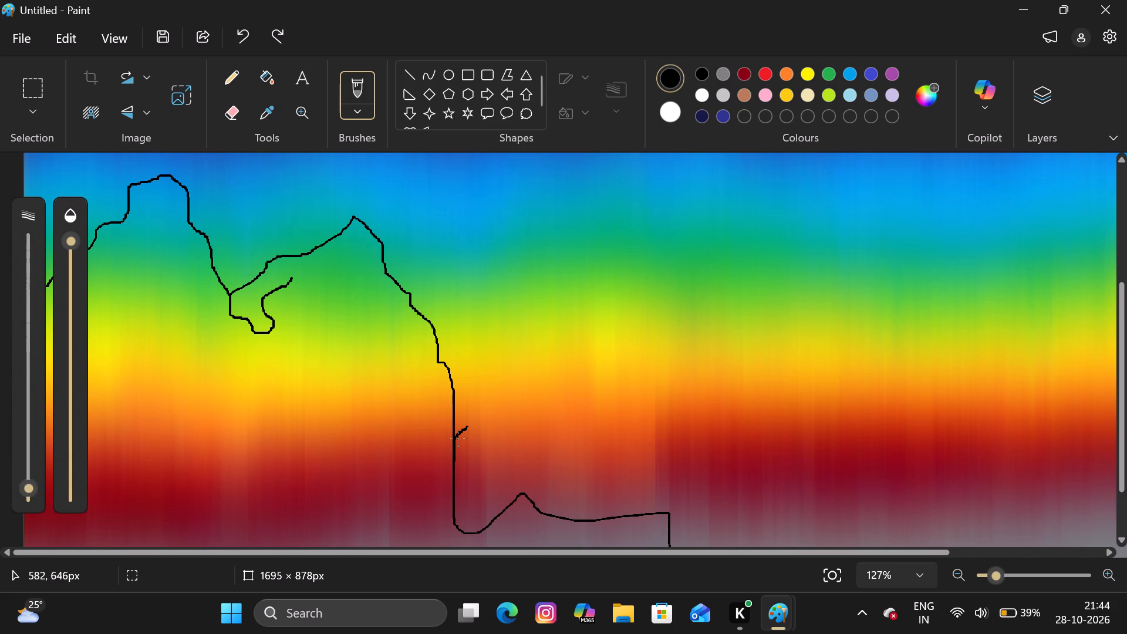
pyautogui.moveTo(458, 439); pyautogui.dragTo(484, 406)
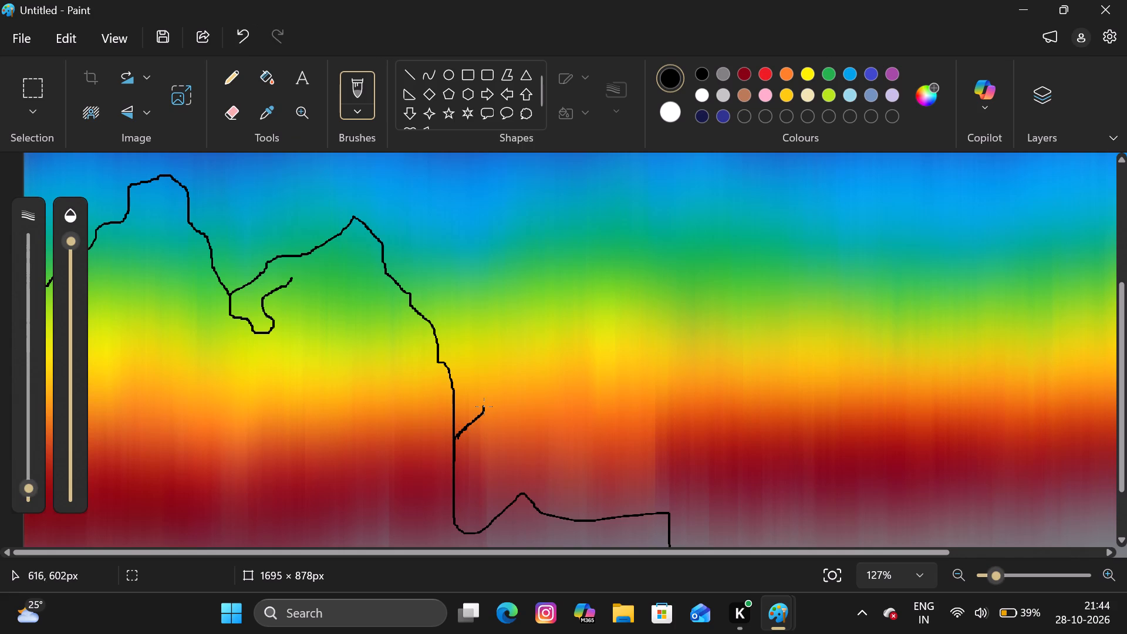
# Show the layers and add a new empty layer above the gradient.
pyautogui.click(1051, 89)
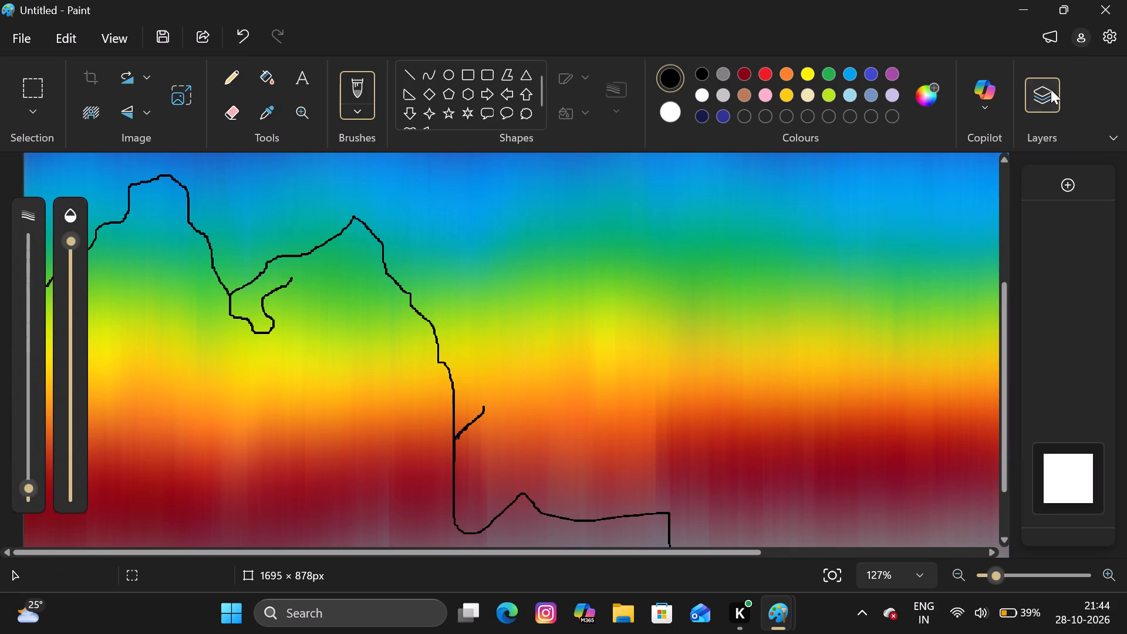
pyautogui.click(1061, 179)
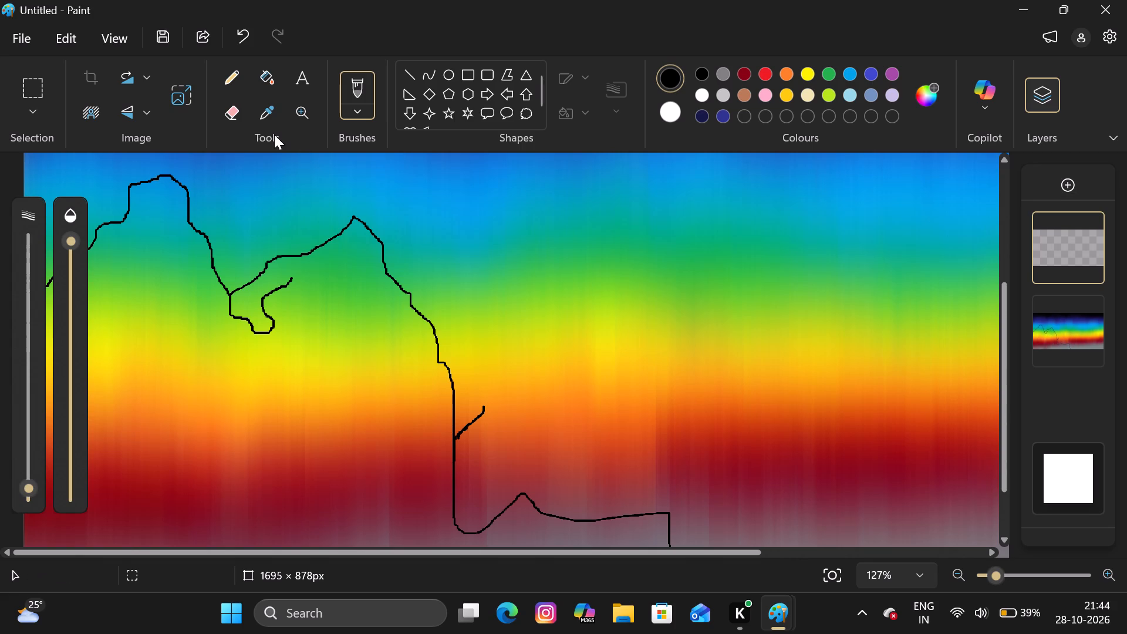
# Undo the new layer, the black outline and the earlier resizes, going back to the unblurred colour bands.
pyautogui.scroll(-3, 274, 134)
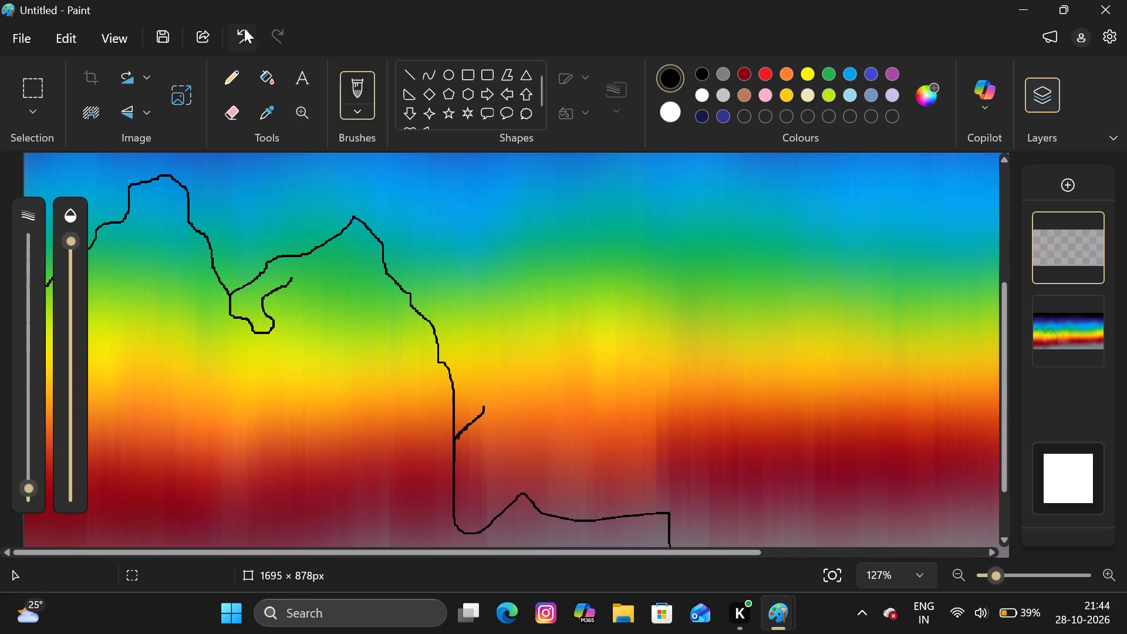
pyautogui.tripleClick(244, 28)
pyautogui.tripleClick(244, 28)
pyautogui.click(244, 28)
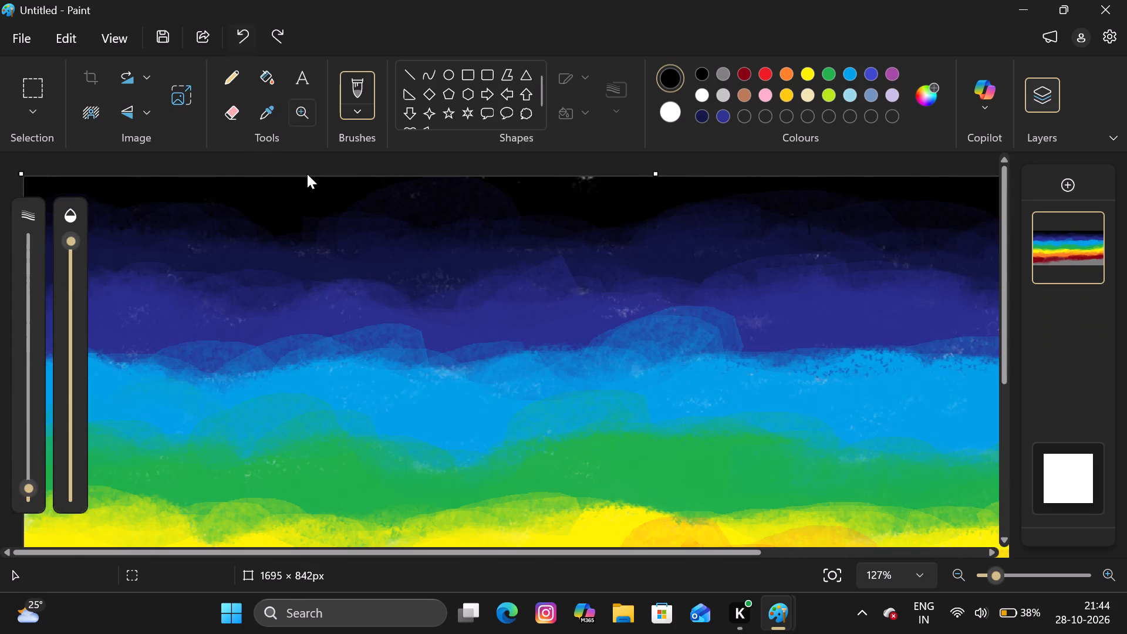
# Resize the image in pixels to a height of 10 with the aspect ratio unlocked, keeping the width at 1695.
pyautogui.click(174, 106)
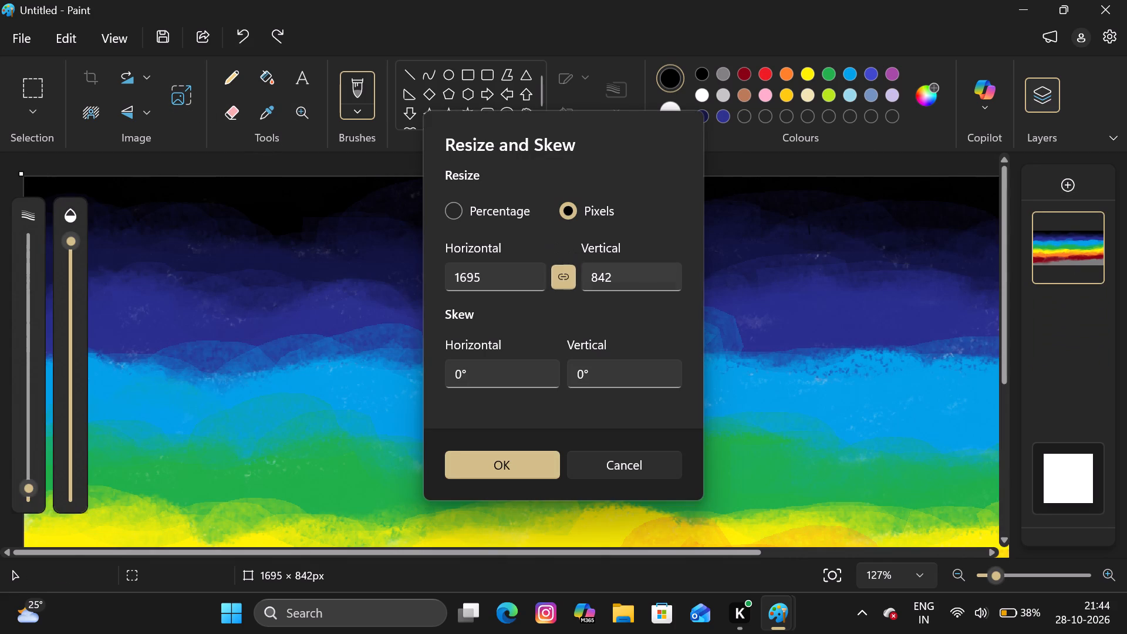
pyautogui.click(569, 276)
pyautogui.click(616, 279)
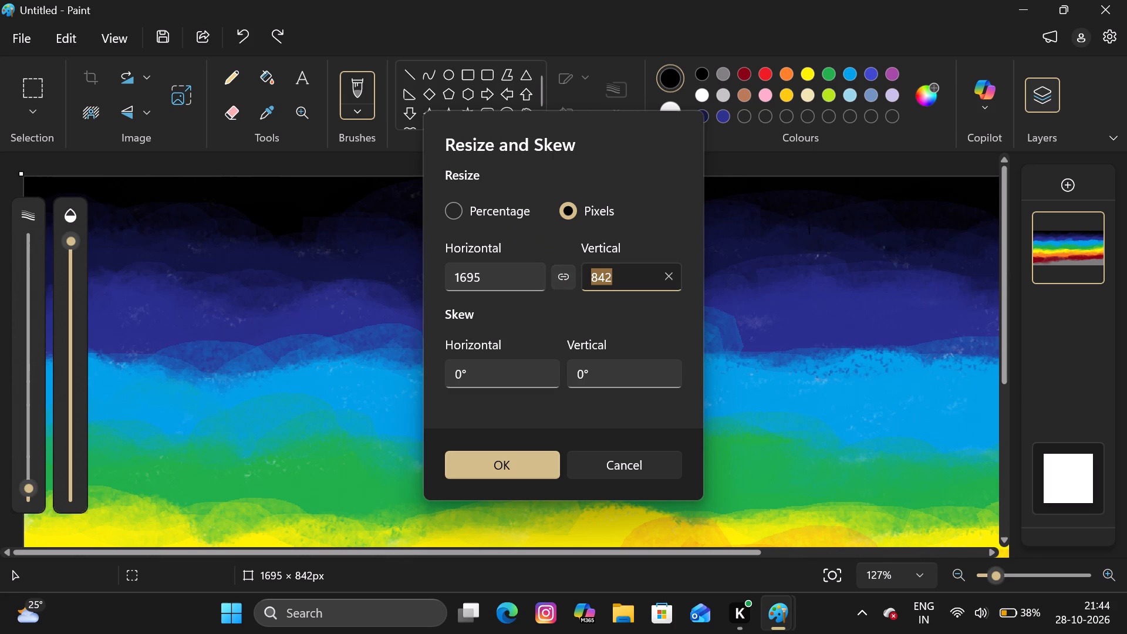
pyautogui.press('BackSpace')
pyautogui.write('10')
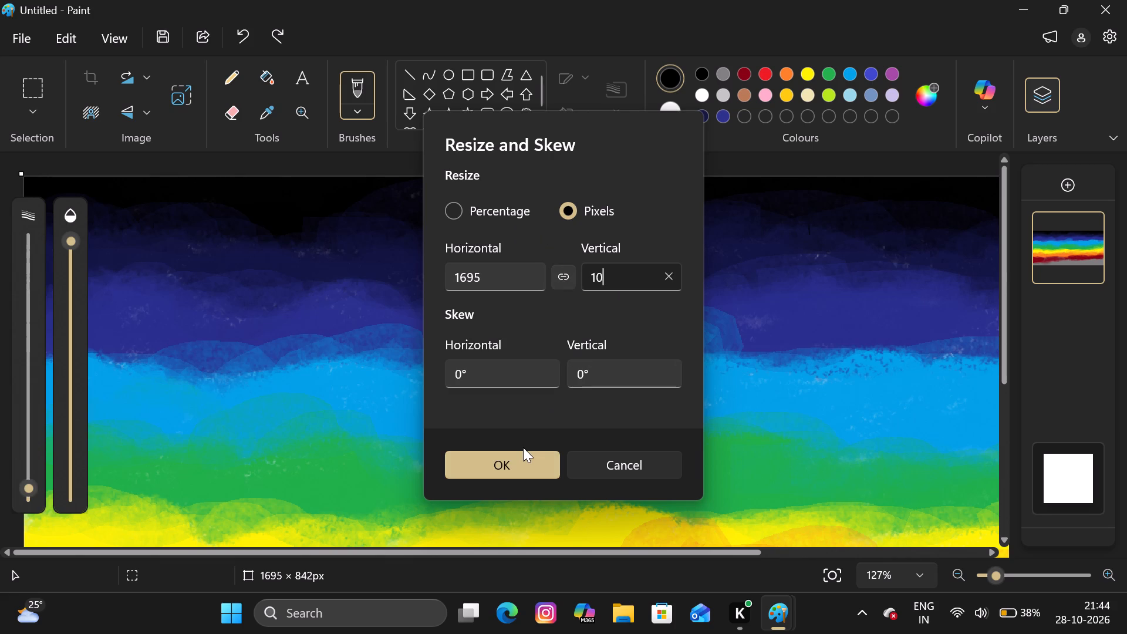
pyautogui.click(523, 447)
pyautogui.click(516, 461)
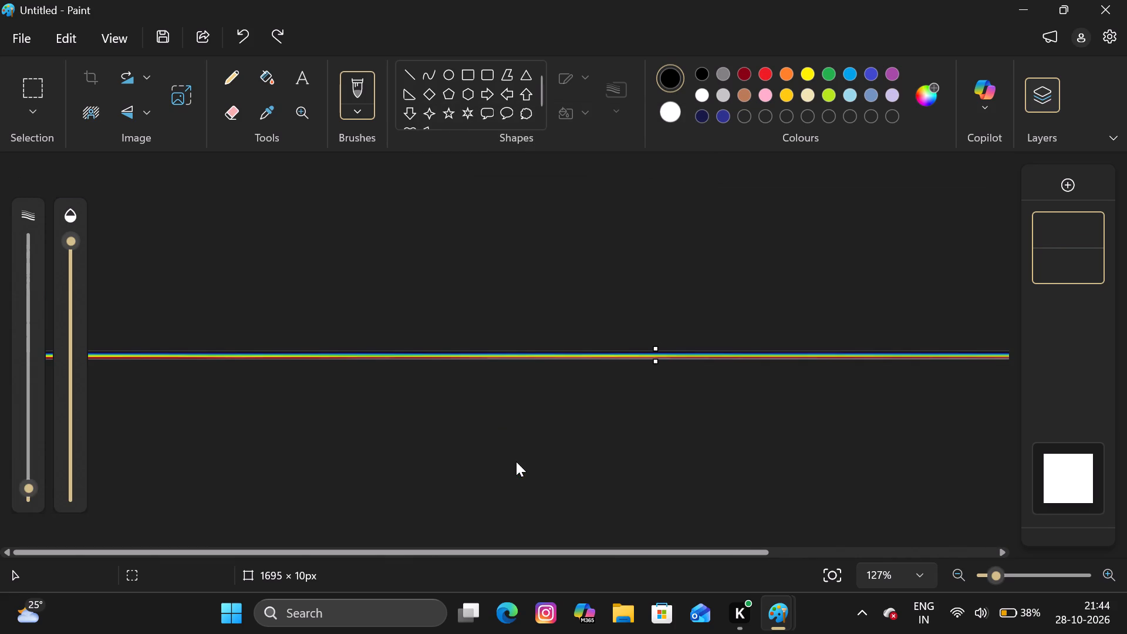
# Stretch the flattened image to a height of 890 pixels with the aspect ratio unlocked, keeping the width at 1695.
pyautogui.click(180, 99)
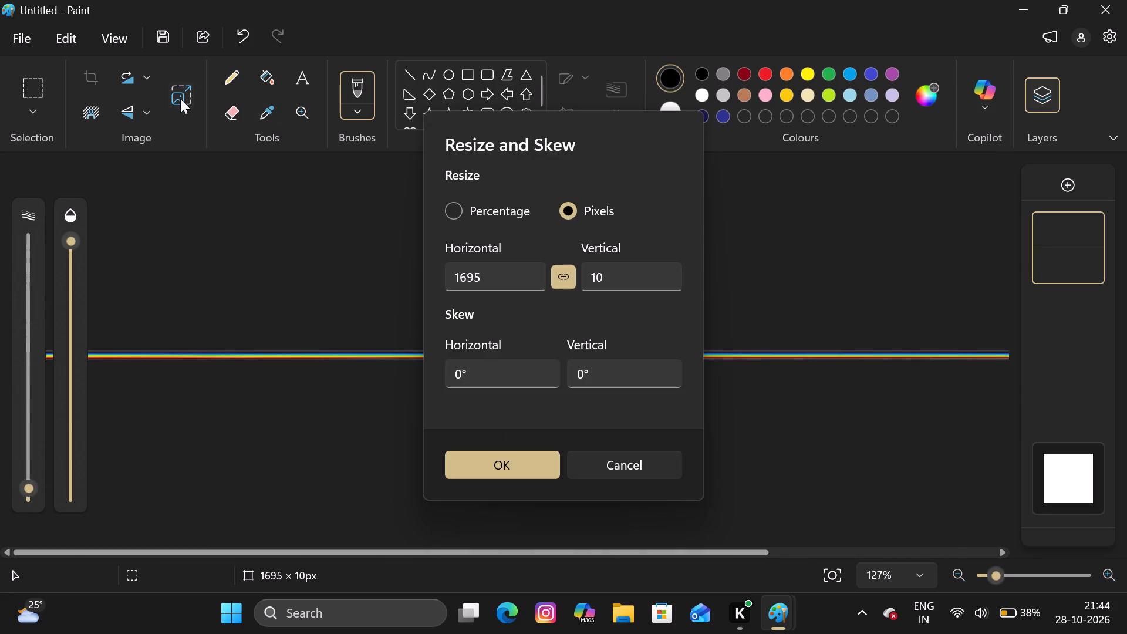
pyautogui.click(572, 285)
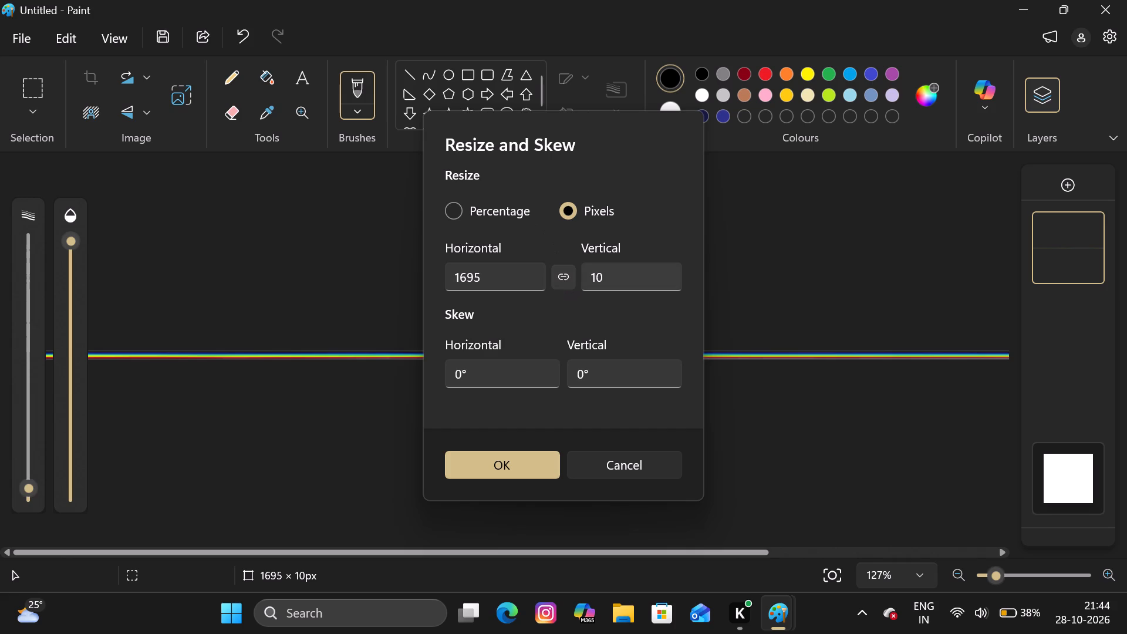
pyautogui.click(595, 274)
pyautogui.press('BackSpace')
pyautogui.write('89')
pyautogui.press('0')
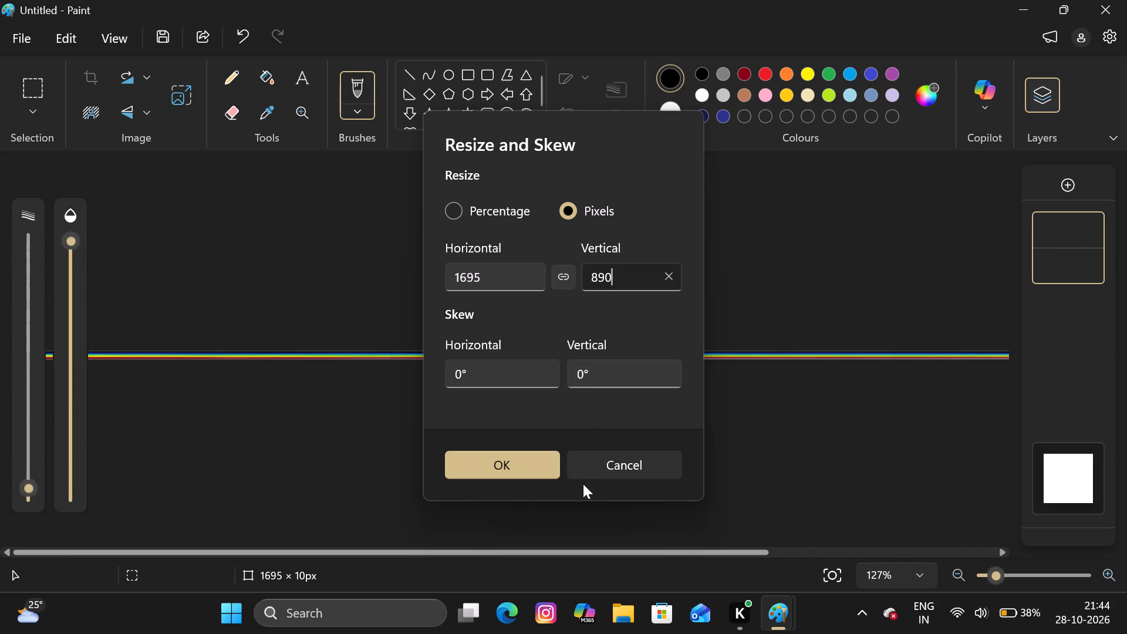
pyautogui.click(528, 475)
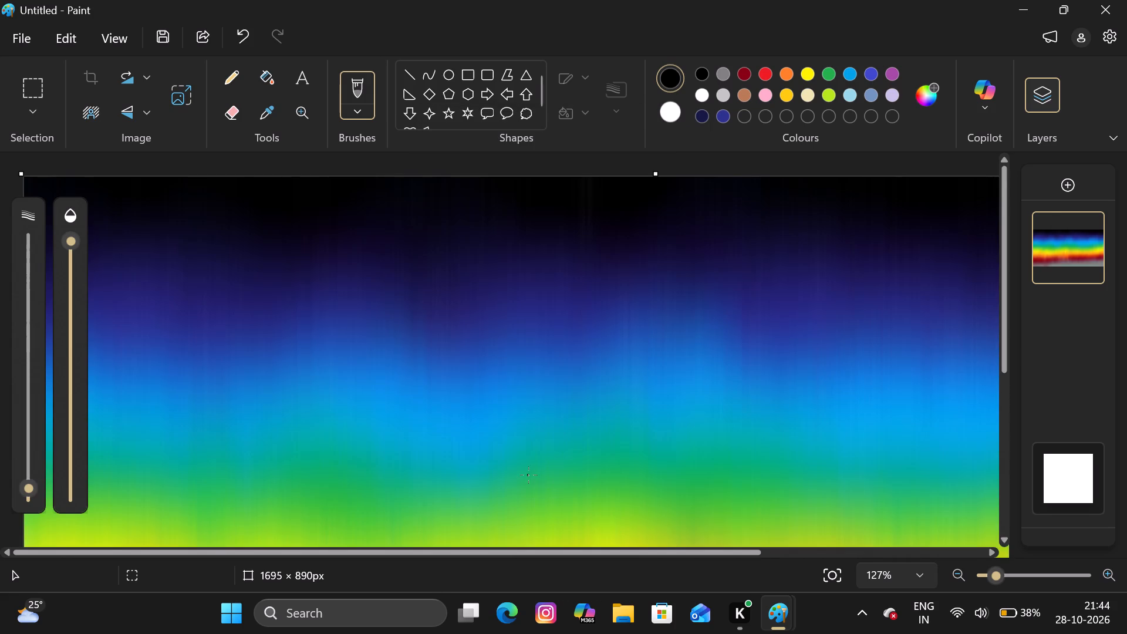
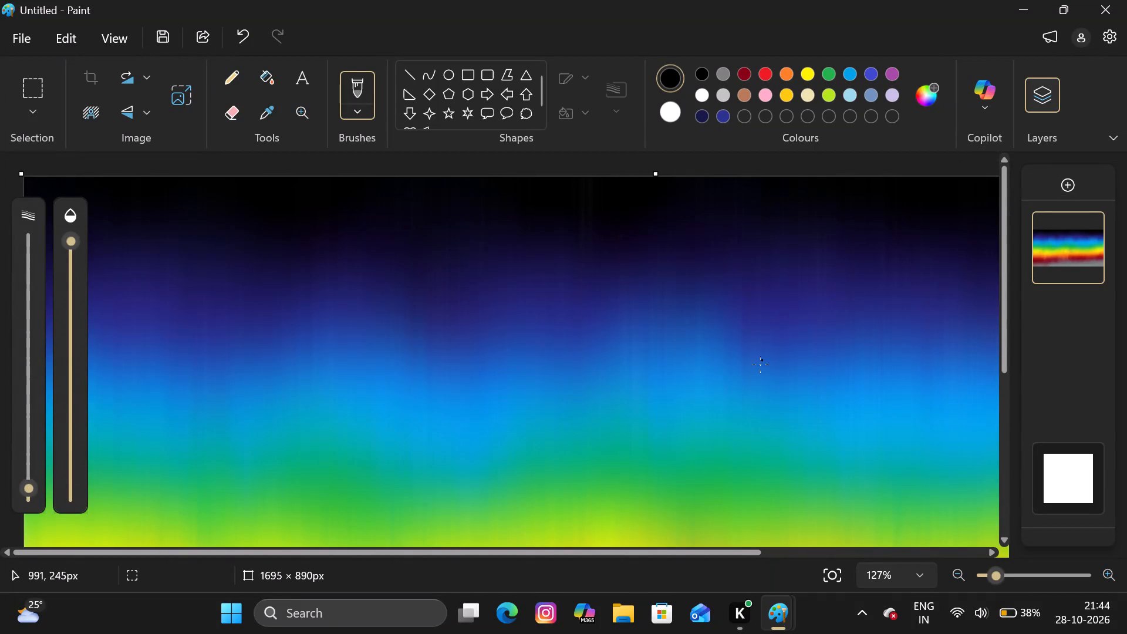
# Add a new empty layer above the blurred rainbow gradient.
pyautogui.scroll(-1, 760, 365)
pyautogui.scroll(-5, 802, 328)
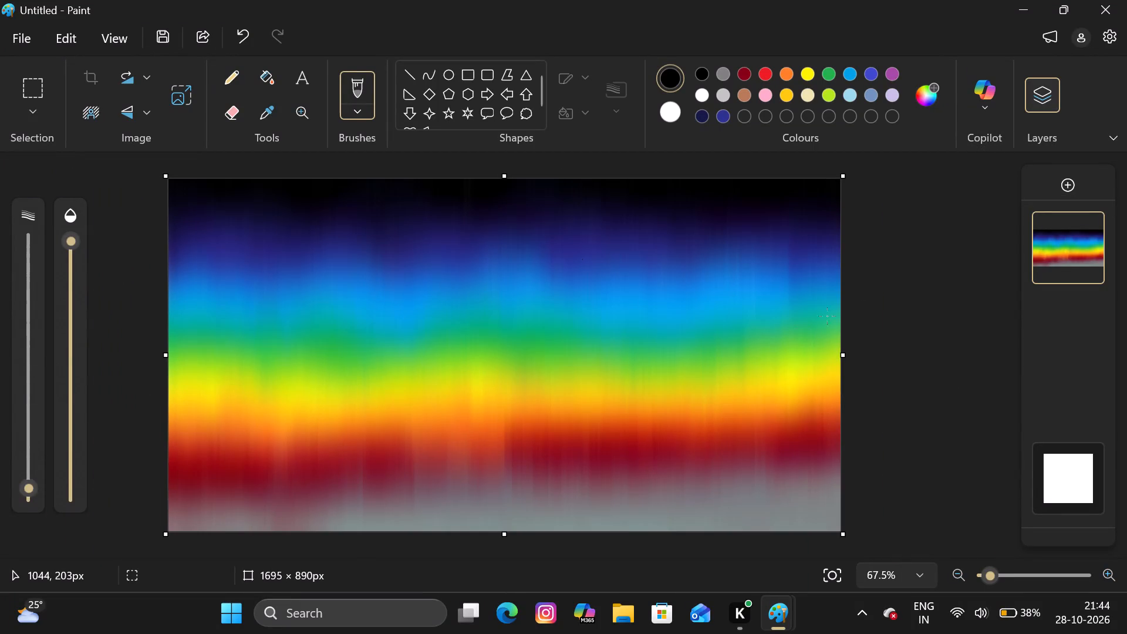
pyautogui.click(1067, 186)
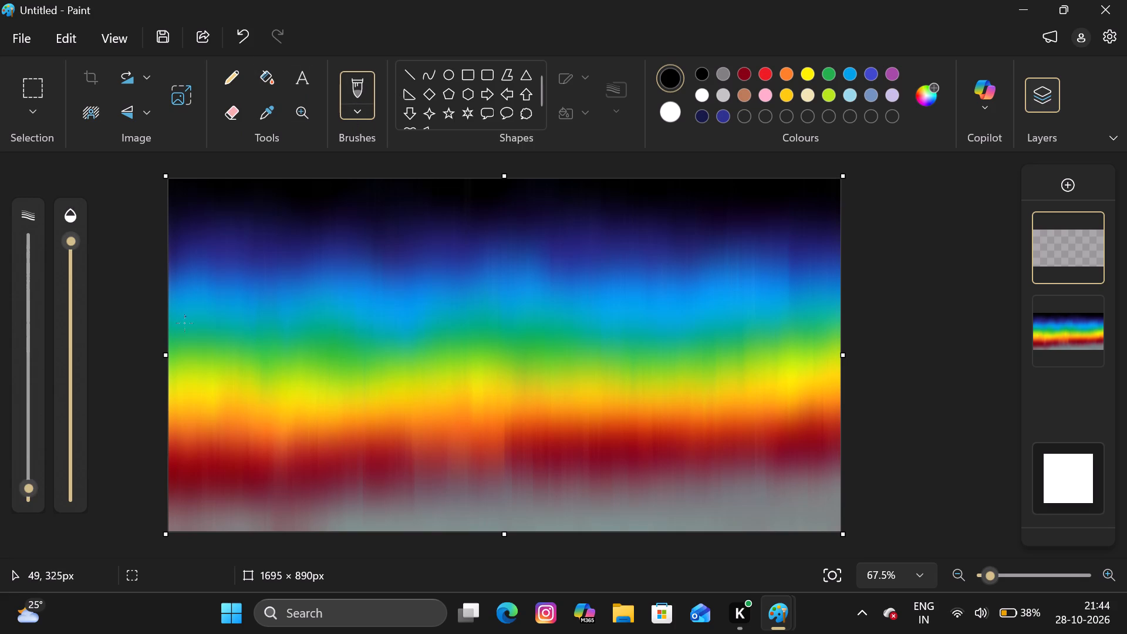
# Draw a jagged black mountain outline on the new layer, rising from the canvas's left edge to a peak and descending into the red band.
pyautogui.keyDown('ctrl'); pyautogui.scroll(3, 184, 327); pyautogui.keyUp('ctrl')
pyautogui.scroll(-1, 184, 327)
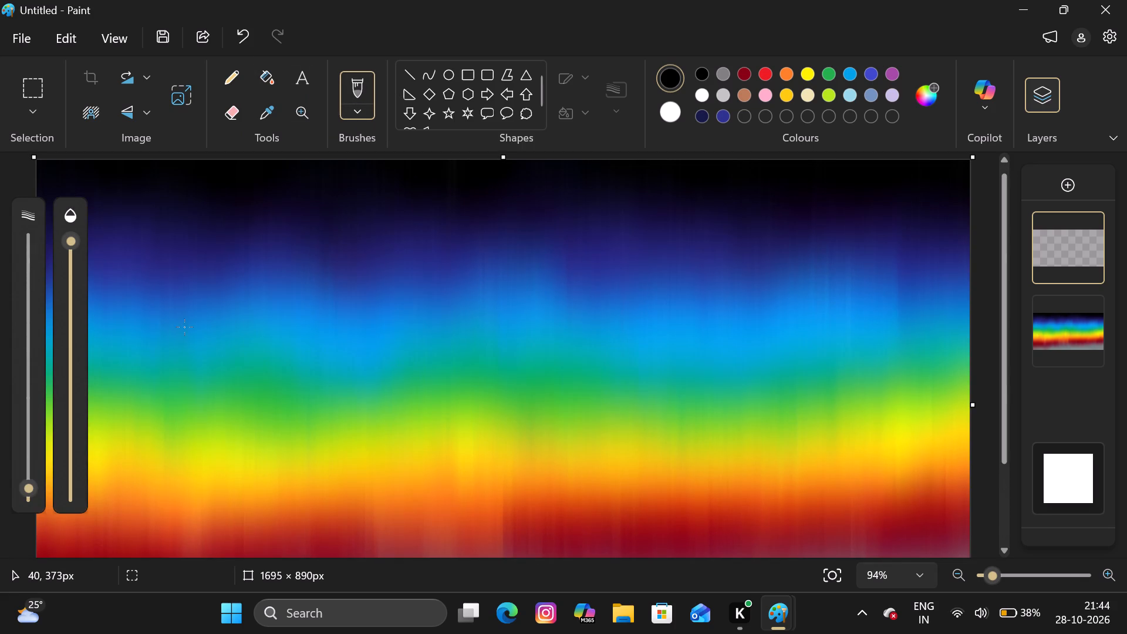
pyautogui.scroll(-3, 184, 327)
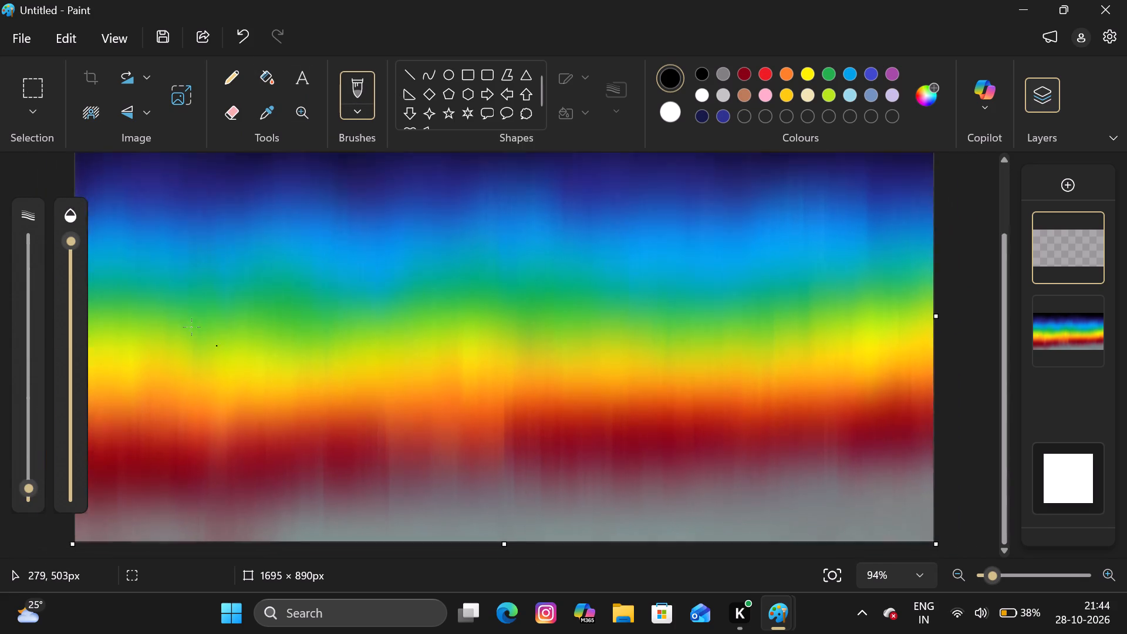
pyautogui.scroll(-1, 191, 327)
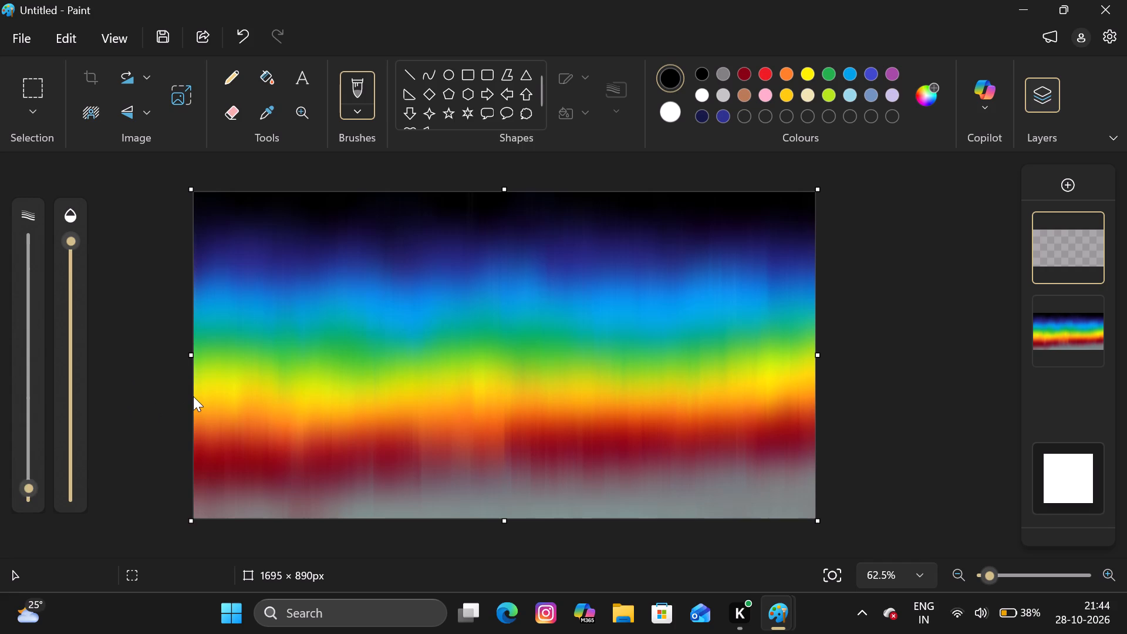
pyautogui.moveTo(194, 376); pyautogui.dragTo(218, 346)
pyautogui.moveTo(218, 346); pyautogui.dragTo(251, 311)
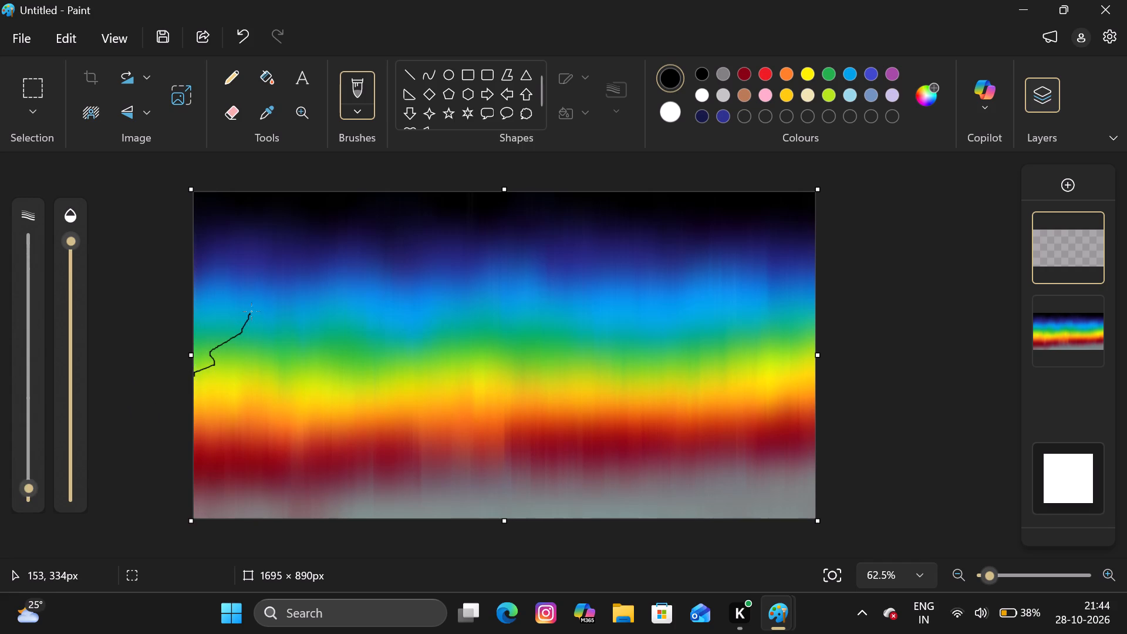
pyautogui.moveTo(251, 311); pyautogui.dragTo(272, 311)
pyautogui.moveTo(272, 311); pyautogui.dragTo(297, 335)
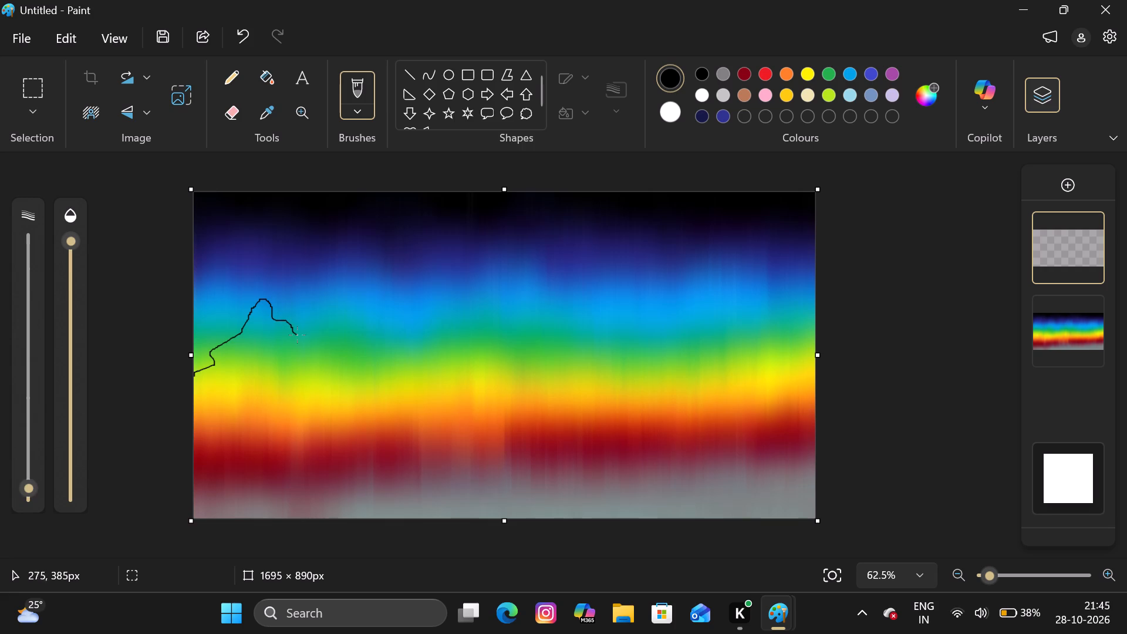
pyautogui.moveTo(297, 335); pyautogui.dragTo(310, 361)
pyautogui.moveTo(310, 361); pyautogui.dragTo(350, 392)
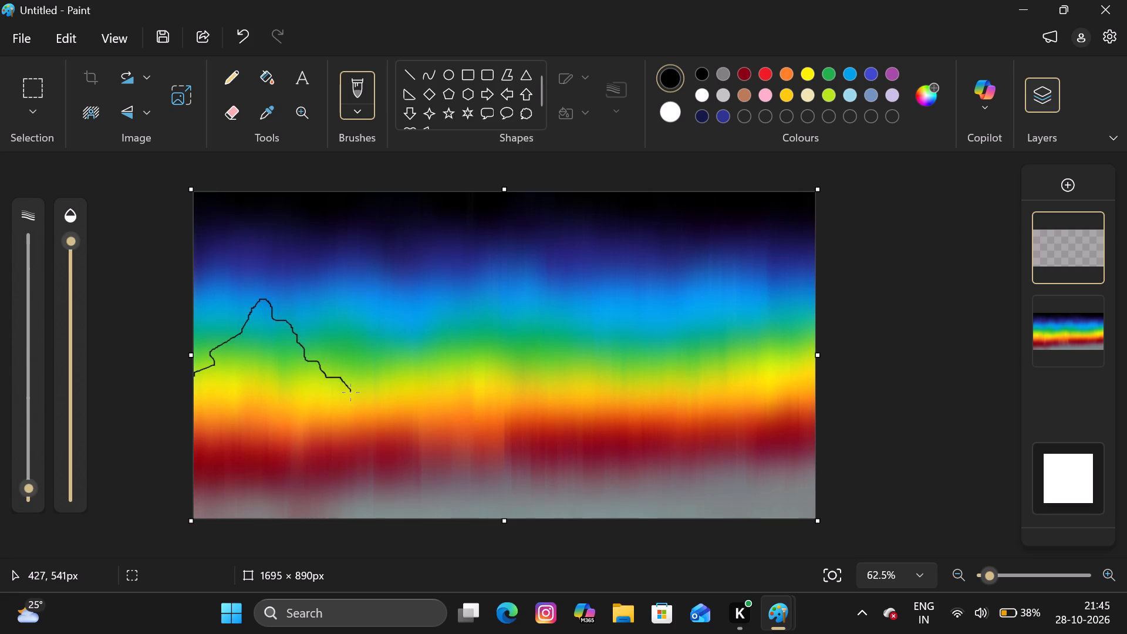
pyautogui.moveTo(350, 392); pyautogui.dragTo(377, 415)
pyautogui.moveTo(377, 415); pyautogui.dragTo(372, 432)
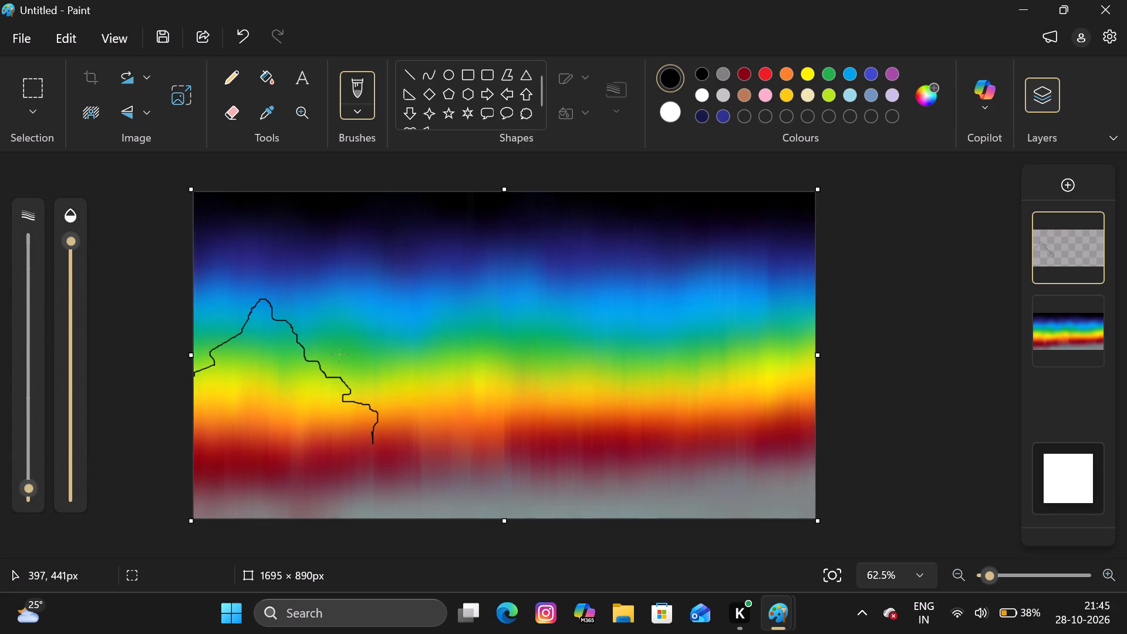
# Draw a second jagged peak branching off the first mountain's right slope, continuing down the cliff to the canvas's bottom edge, and close the gap where they join.
pyautogui.moveTo(321, 363); pyautogui.dragTo(321, 353)
pyautogui.moveTo(321, 353); pyautogui.dragTo(392, 313)
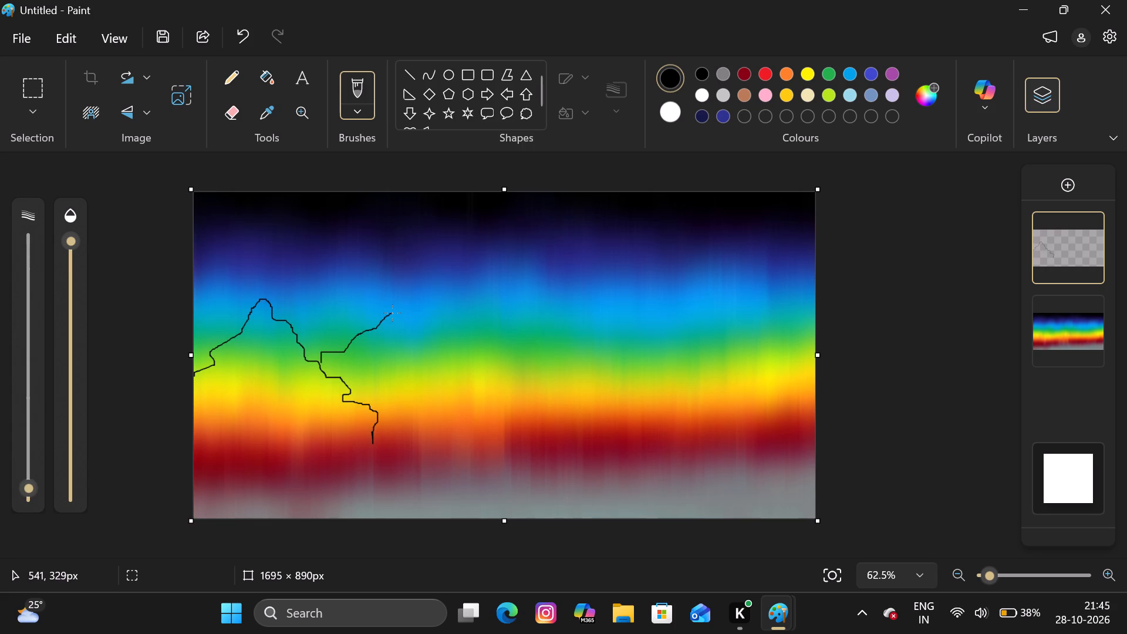
pyautogui.moveTo(392, 313); pyautogui.dragTo(433, 375)
pyautogui.moveTo(433, 375); pyautogui.dragTo(471, 384)
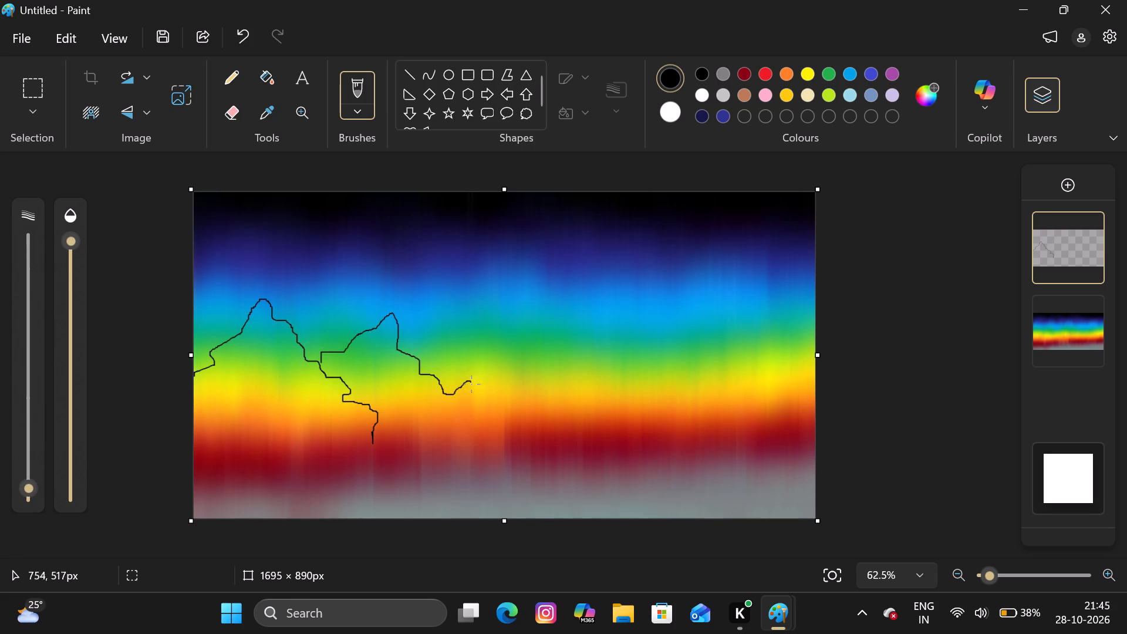
pyautogui.moveTo(471, 384); pyautogui.dragTo(490, 445)
pyautogui.moveTo(490, 445); pyautogui.dragTo(457, 563)
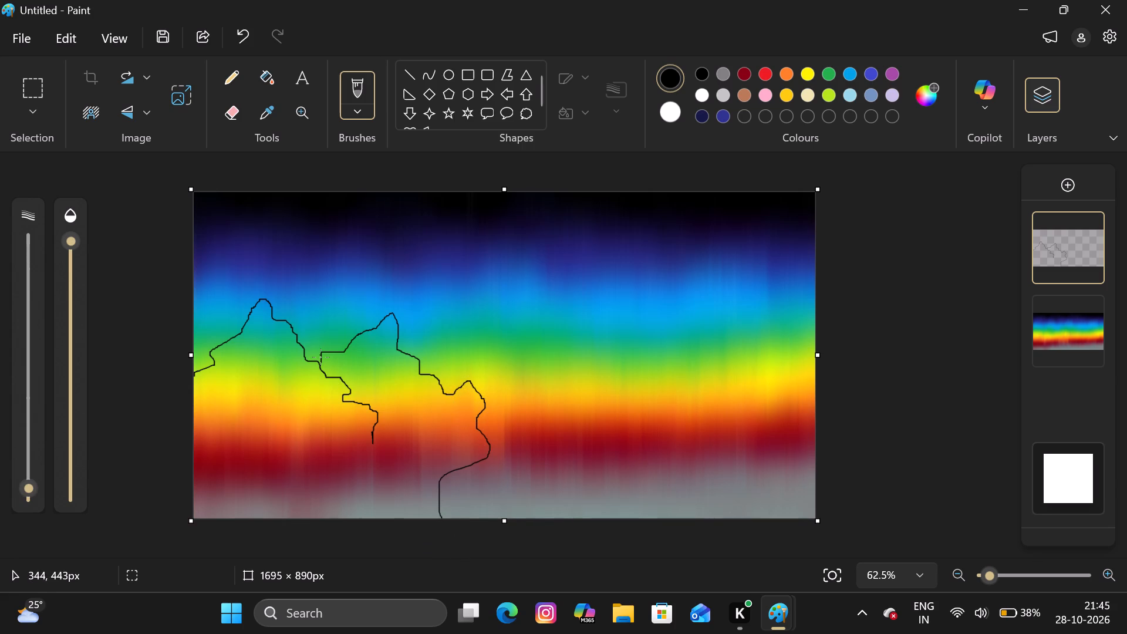
pyautogui.moveTo(320, 359); pyautogui.dragTo(320, 370)
# Draw a black curve rising rightward from the lower cliff edge of the second mountain through the red band into the orange band.
pyautogui.keyDown('ctrl'); pyautogui.scroll(2, 487, 440); pyautogui.keyUp('ctrl')
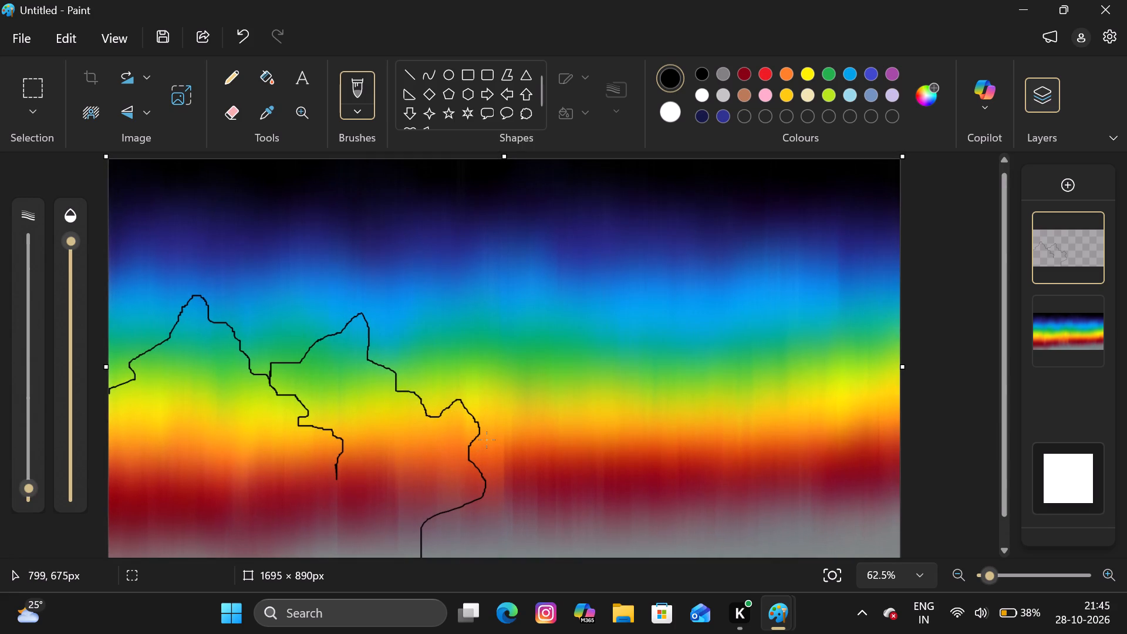
pyautogui.keyDown('ctrl'); pyautogui.scroll(2, 487, 440); pyautogui.keyUp('ctrl')
pyautogui.scroll(-1, 487, 440)
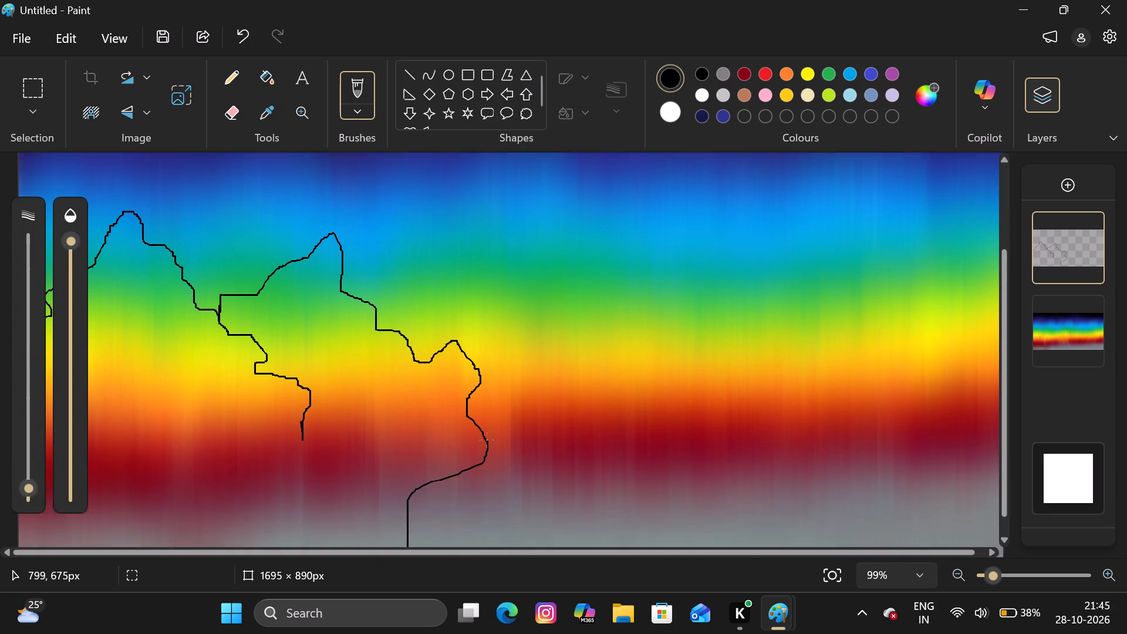
pyautogui.scroll(-1, 487, 440)
pyautogui.scroll(1, 487, 440)
pyautogui.keyDown('ctrl'); pyautogui.scroll(1, 487, 440); pyautogui.keyUp('ctrl')
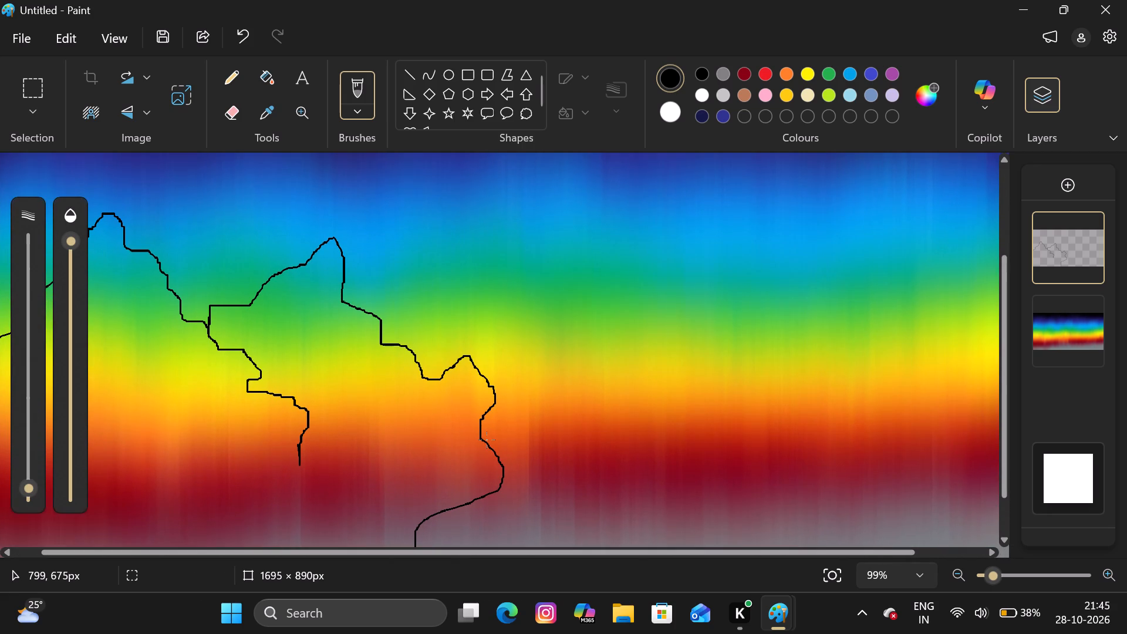
pyautogui.moveTo(497, 464); pyautogui.dragTo(549, 453)
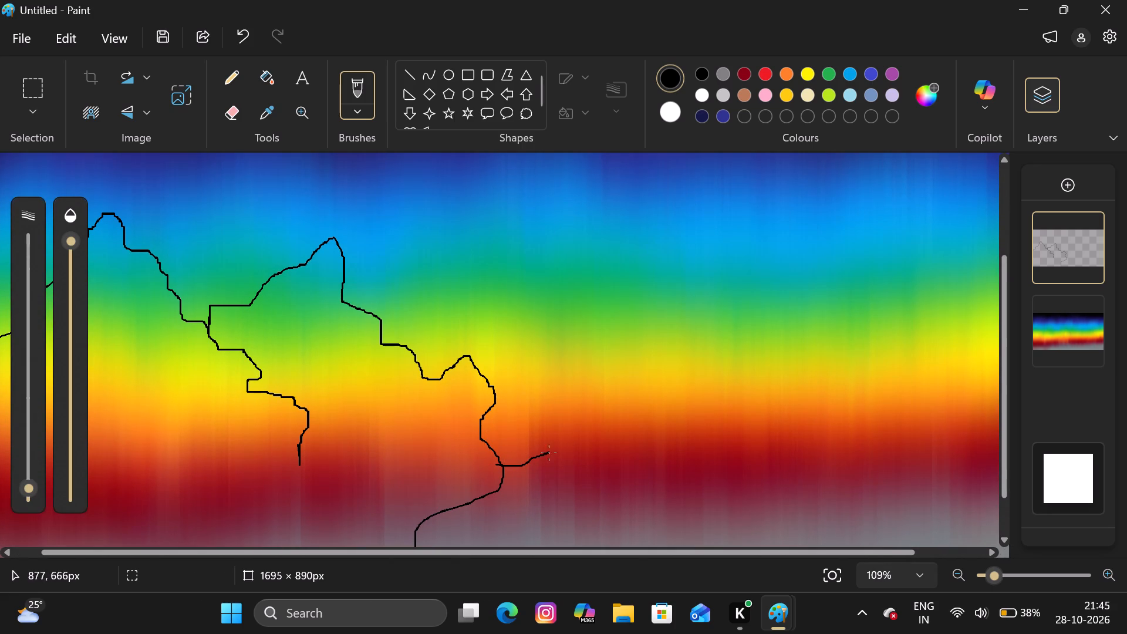
pyautogui.moveTo(549, 453); pyautogui.dragTo(590, 413)
pyautogui.moveTo(590, 413); pyautogui.dragTo(603, 407)
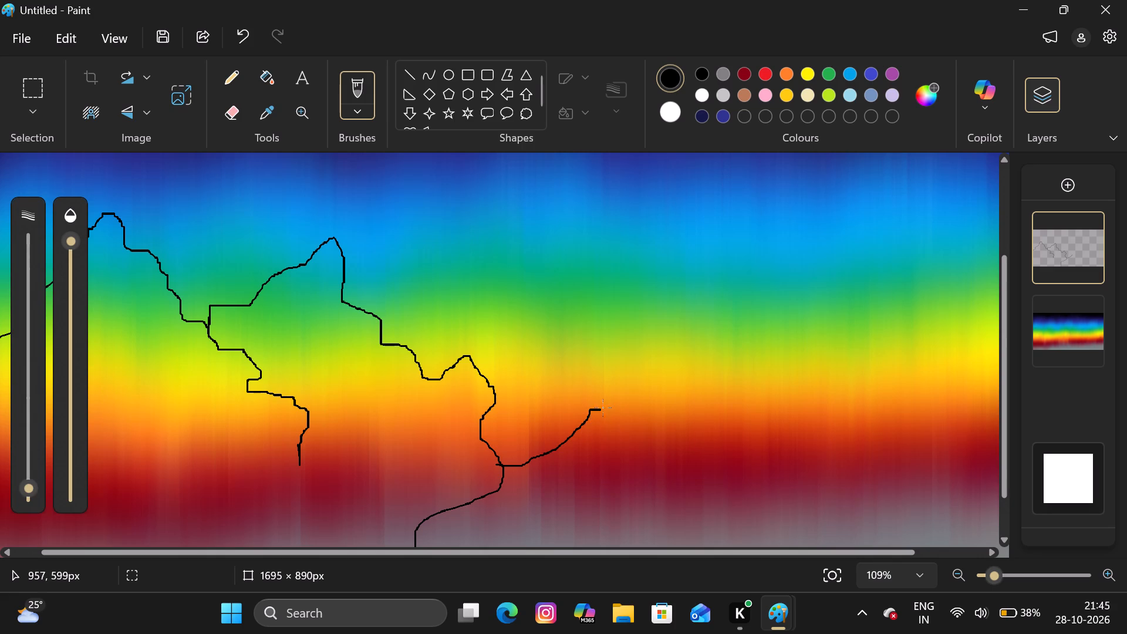
pyautogui.moveTo(603, 407); pyautogui.dragTo(622, 375)
# Draw black ledge lines from the cliff edge across to the rising curve, closing them into a layered bowl-shaped outcrop.
pyautogui.moveTo(482, 421); pyautogui.dragTo(498, 430)
pyautogui.moveTo(498, 430); pyautogui.dragTo(571, 436)
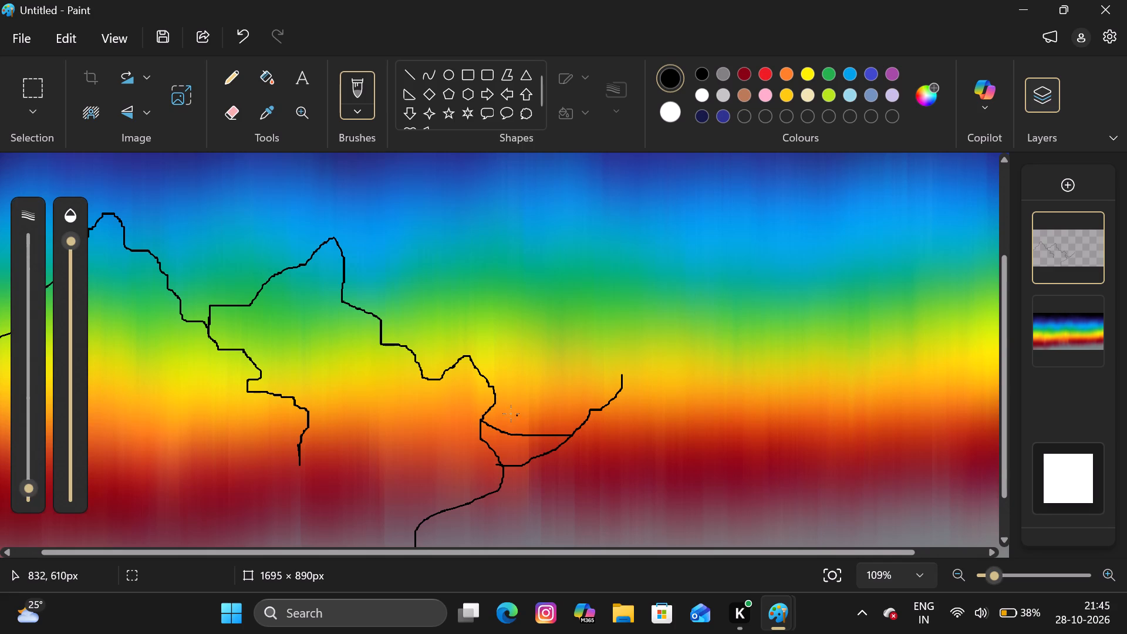
pyautogui.moveTo(496, 407); pyautogui.dragTo(551, 408)
pyautogui.moveTo(551, 408); pyautogui.dragTo(589, 413)
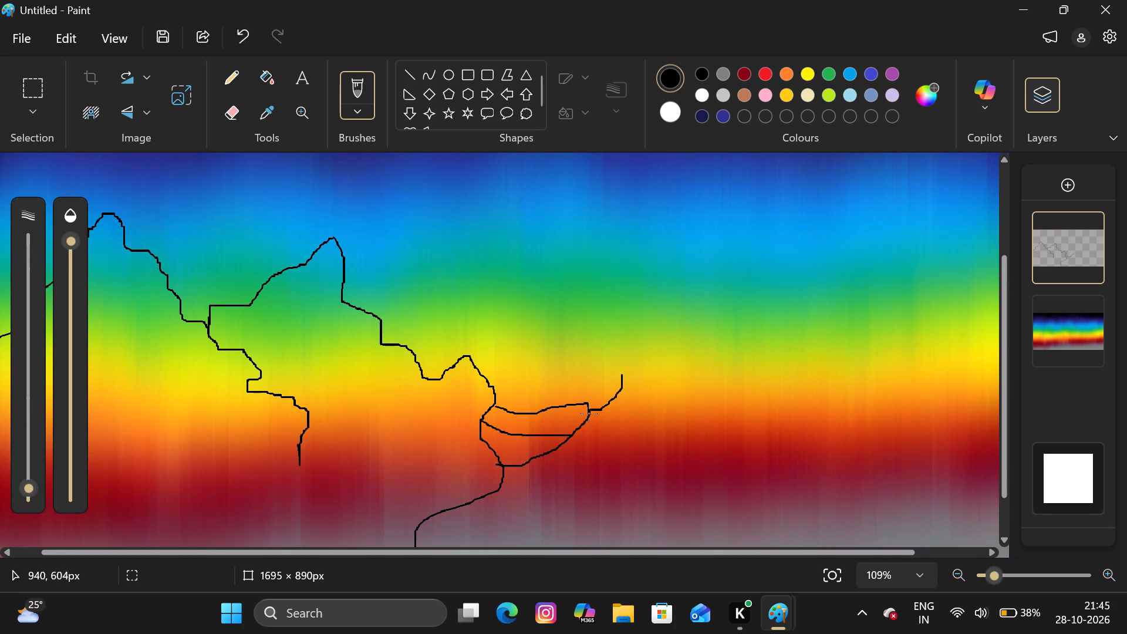
pyautogui.moveTo(589, 413); pyautogui.dragTo(572, 430)
pyautogui.moveTo(588, 406); pyautogui.dragTo(543, 400)
pyautogui.moveTo(543, 400); pyautogui.dragTo(494, 404)
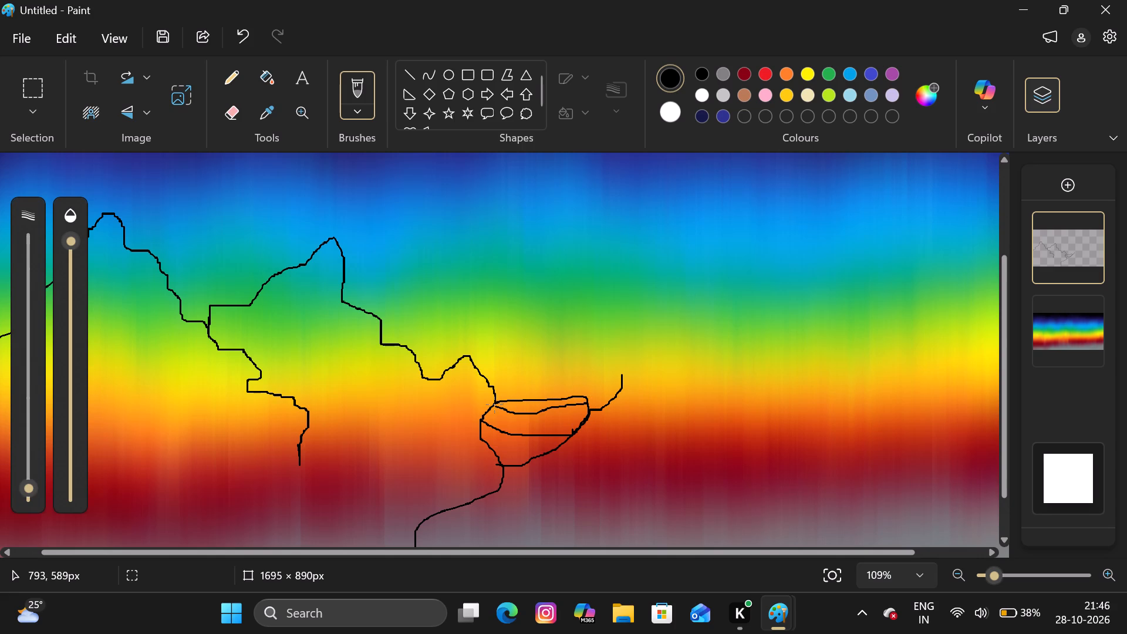
pyautogui.moveTo(494, 404); pyautogui.dragTo(493, 407)
# Draw a second black line beneath the rising curve, from the lower cliff edge up to the curve's tip in the orange band.
pyautogui.moveTo(502, 480); pyautogui.dragTo(512, 475)
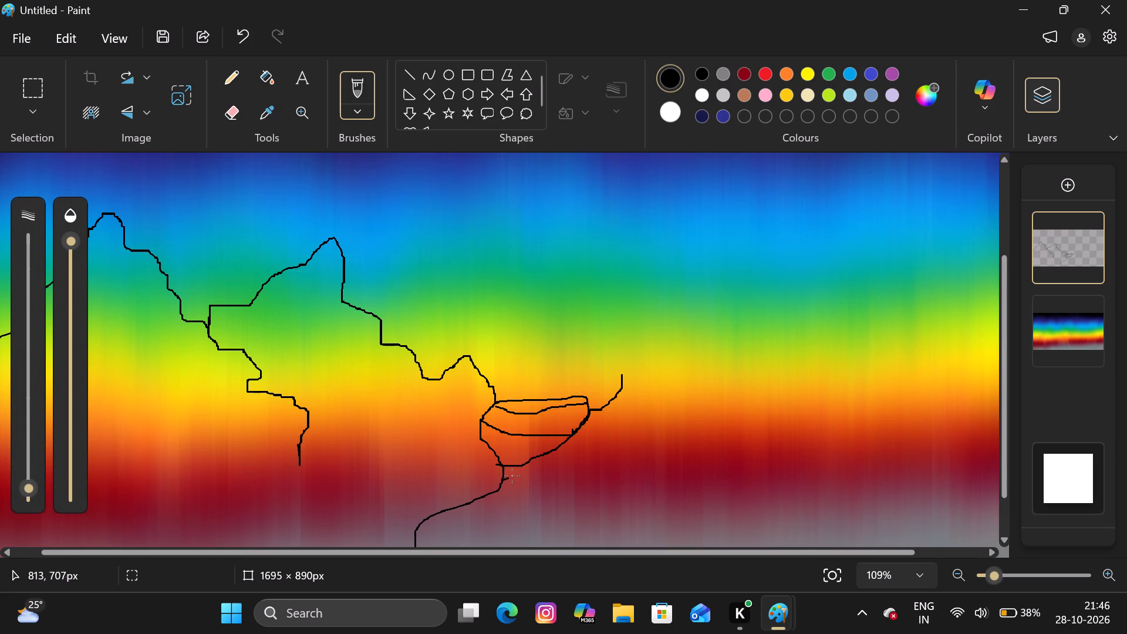
pyautogui.moveTo(512, 475); pyautogui.dragTo(601, 426)
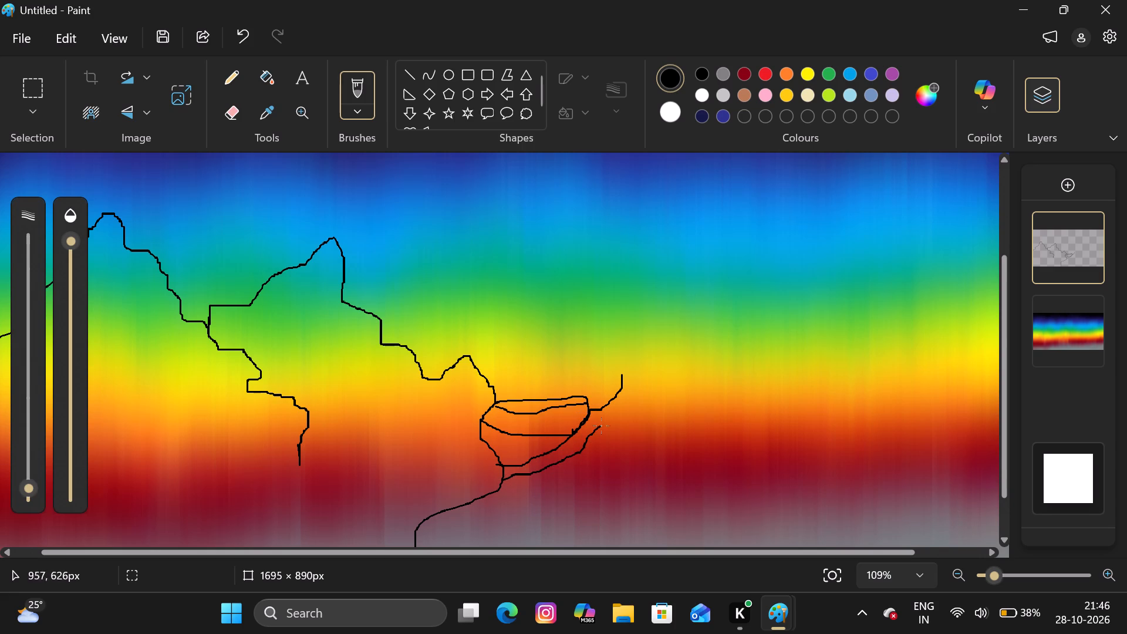
pyautogui.moveTo(601, 426); pyautogui.dragTo(623, 380)
pyautogui.moveTo(623, 380); pyautogui.dragTo(623, 379)
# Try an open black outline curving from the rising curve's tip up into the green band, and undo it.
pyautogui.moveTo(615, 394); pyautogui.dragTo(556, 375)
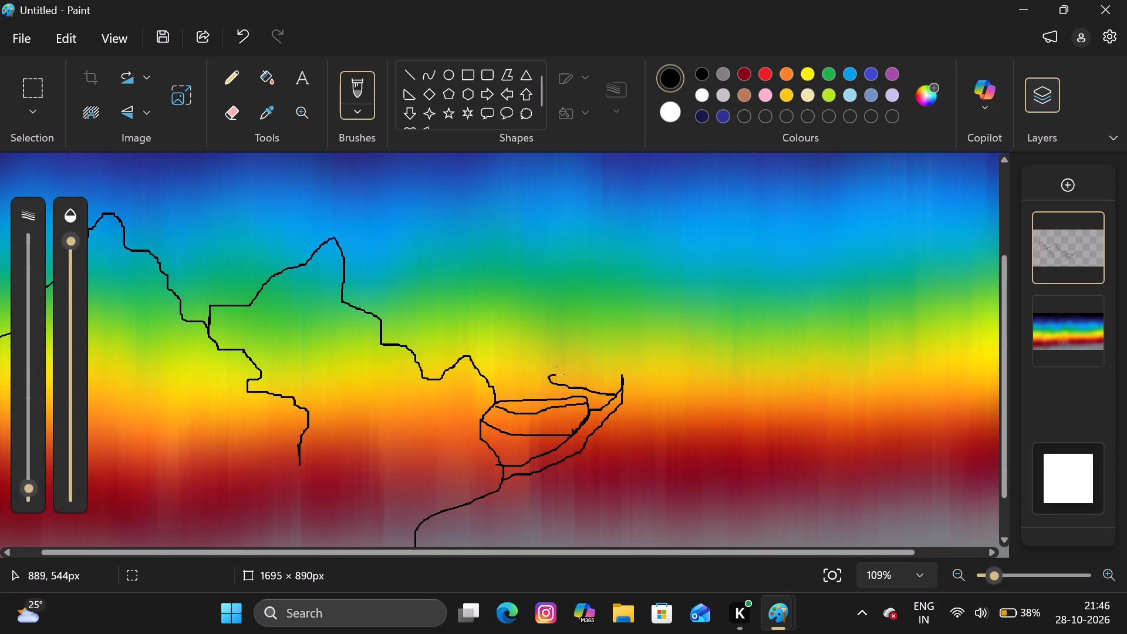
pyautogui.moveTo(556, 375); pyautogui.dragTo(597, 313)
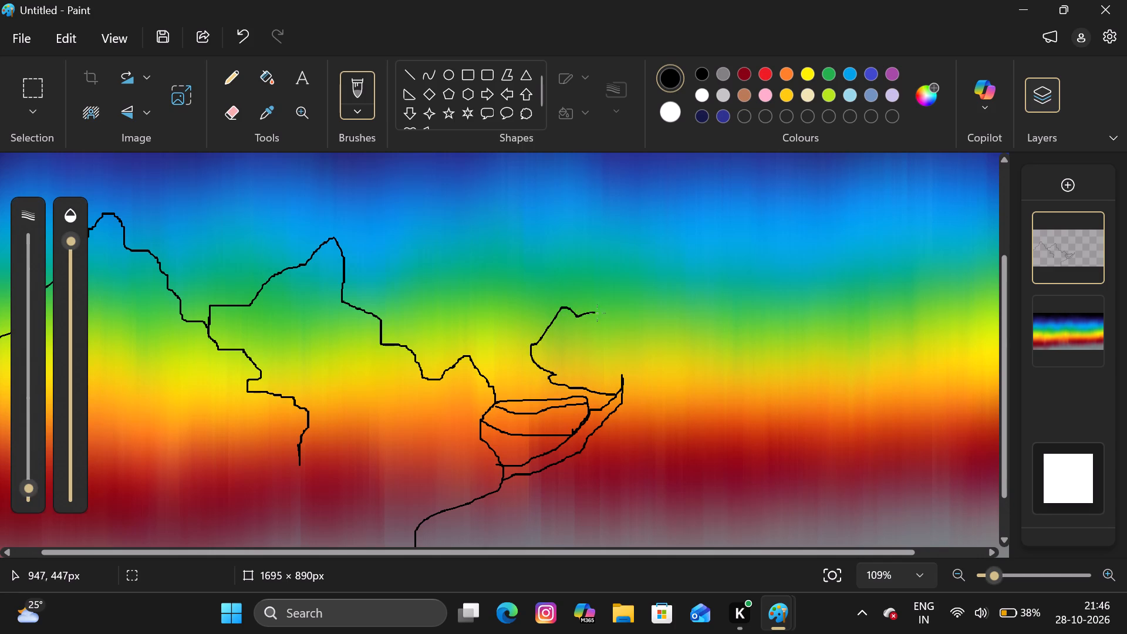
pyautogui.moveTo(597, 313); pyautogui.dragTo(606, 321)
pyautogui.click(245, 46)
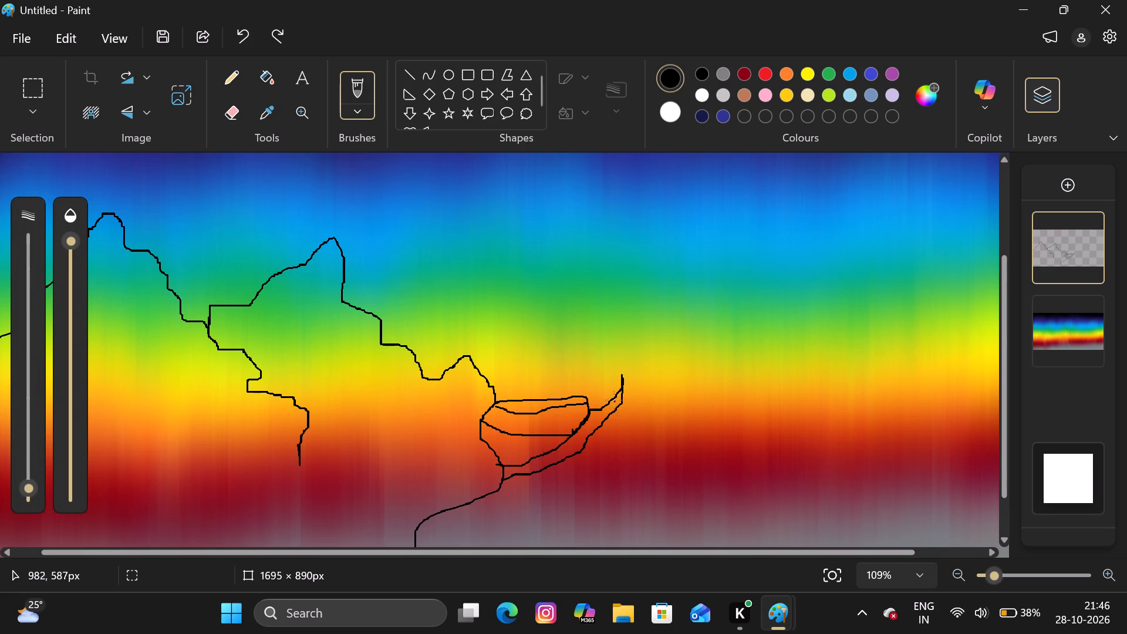
# Draw a puffy black tree crown of three overlapping rounded lobes around the tip of the rising curve.
pyautogui.moveTo(613, 396); pyautogui.dragTo(589, 371)
pyautogui.moveTo(589, 371); pyautogui.dragTo(591, 367)
pyautogui.moveTo(587, 376); pyautogui.dragTo(559, 378)
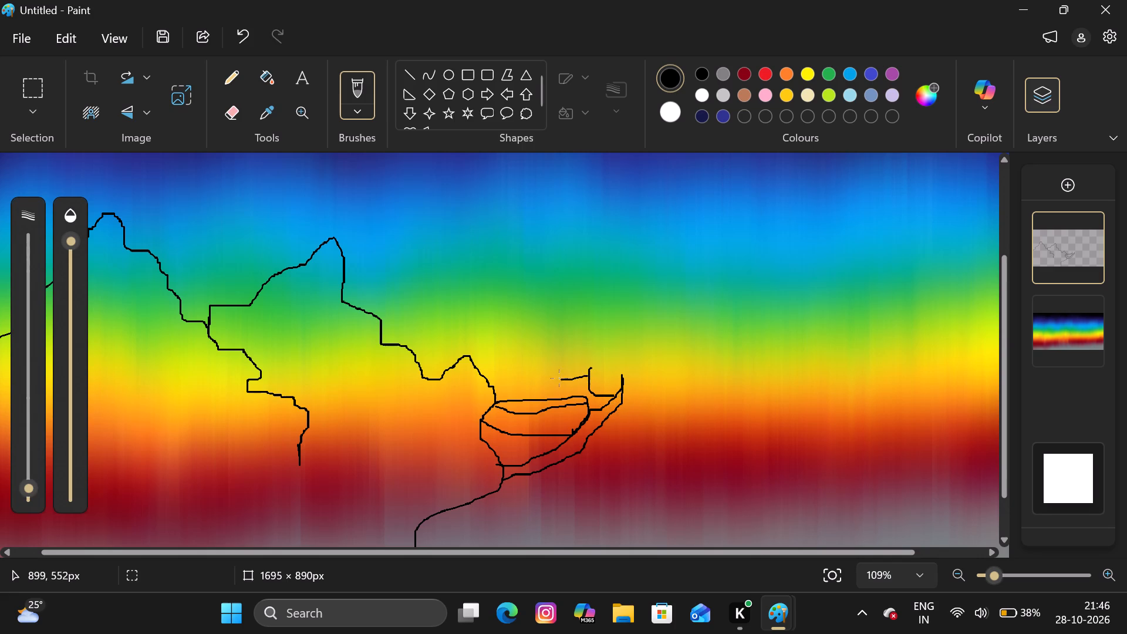
pyautogui.moveTo(559, 378); pyautogui.dragTo(610, 339)
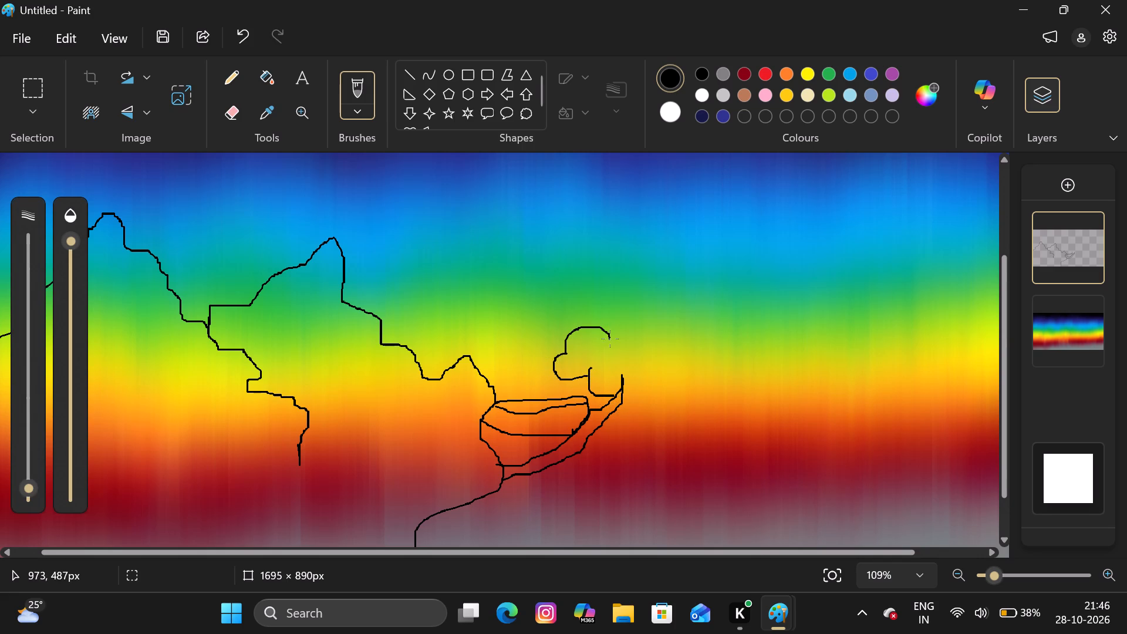
pyautogui.moveTo(610, 339); pyautogui.dragTo(662, 375)
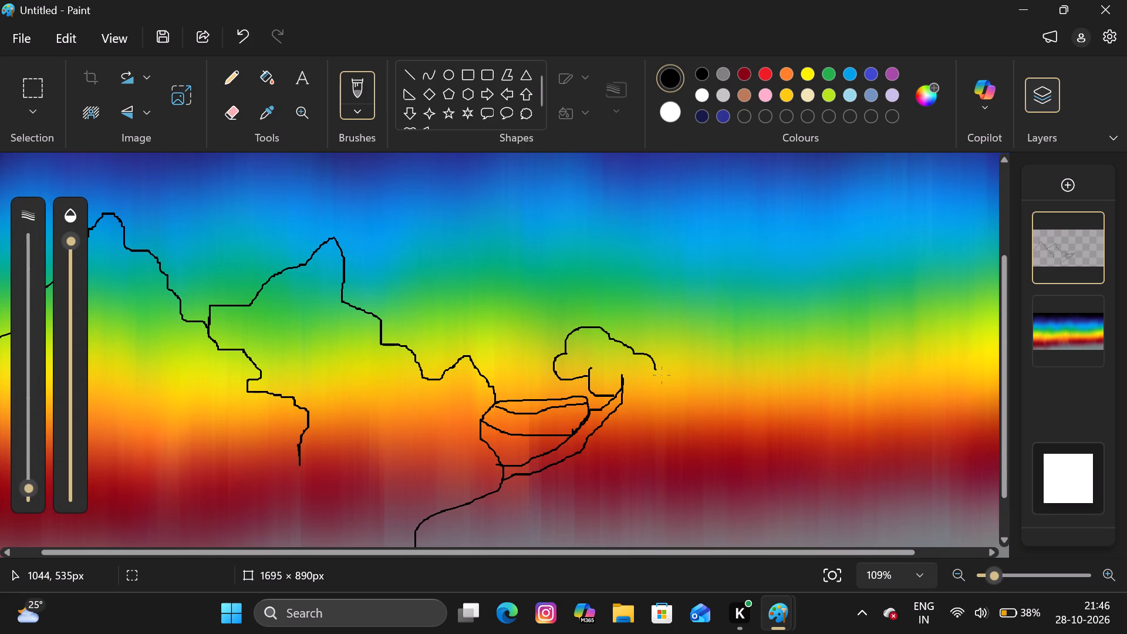
pyautogui.moveTo(662, 375); pyautogui.dragTo(595, 407)
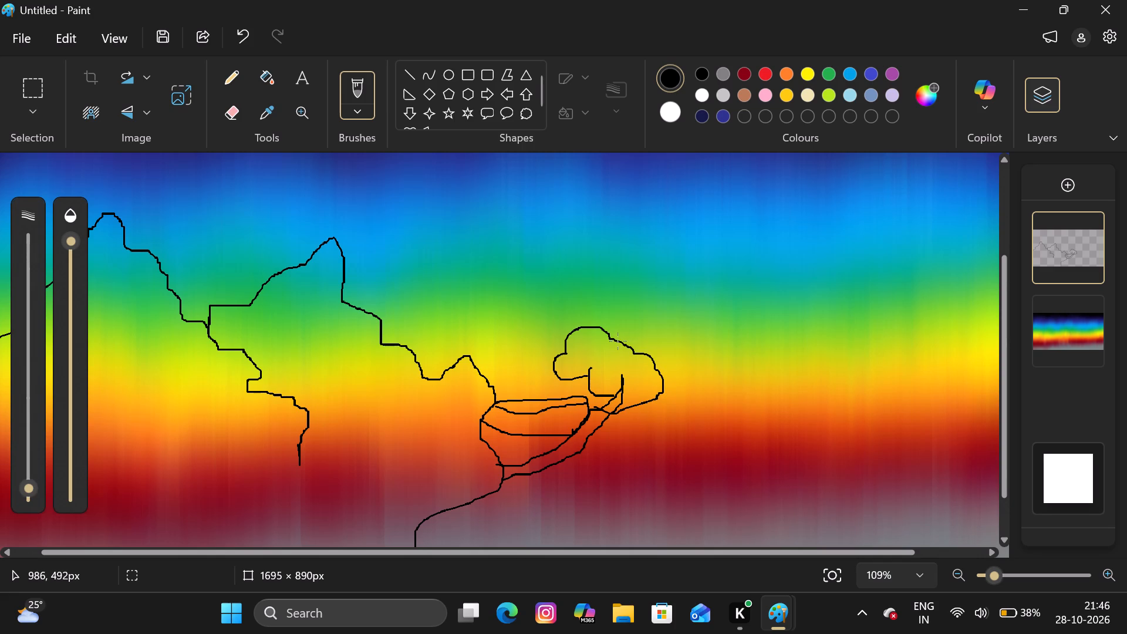
pyautogui.moveTo(618, 341); pyautogui.dragTo(675, 348)
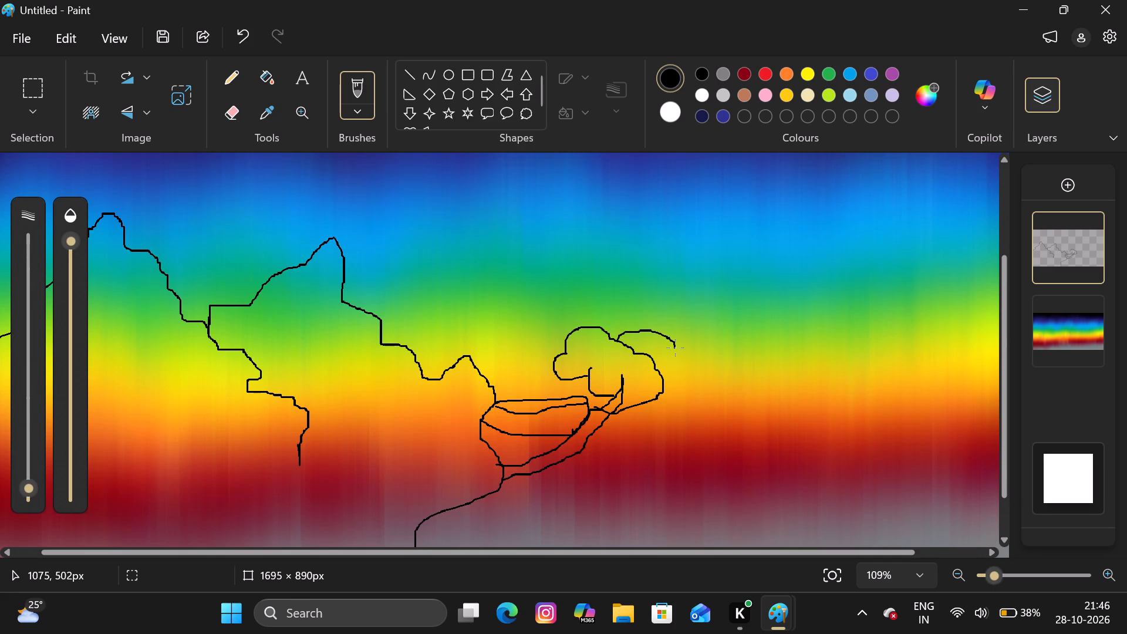
pyautogui.moveTo(675, 348); pyautogui.dragTo(666, 393)
pyautogui.moveTo(666, 393); pyautogui.dragTo(661, 393)
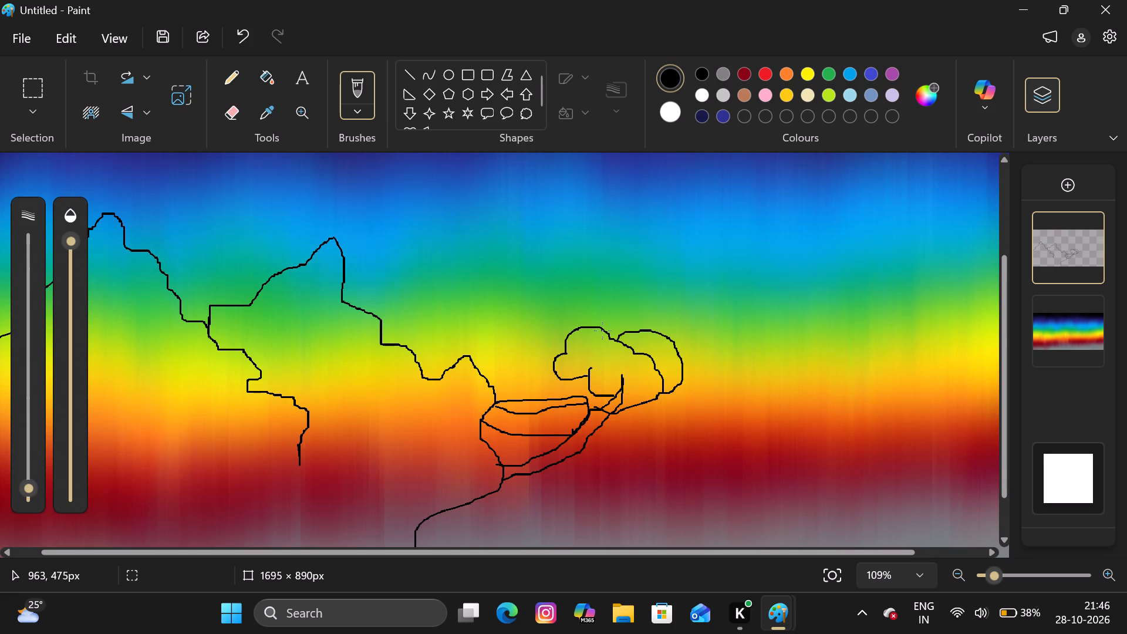
pyautogui.moveTo(602, 330); pyautogui.dragTo(651, 331)
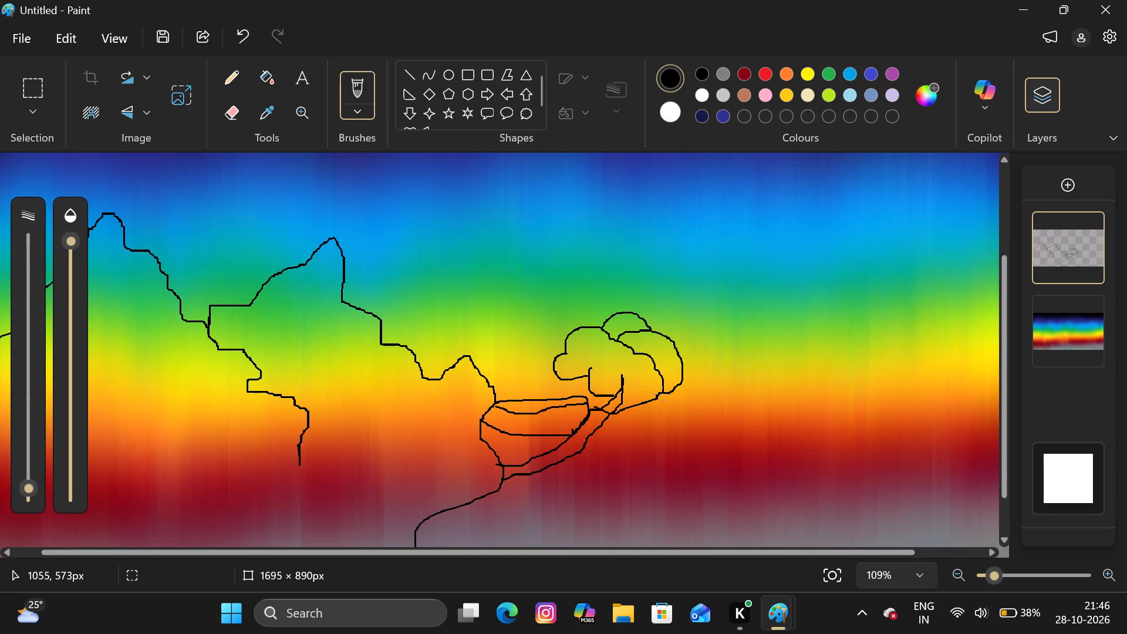
# Draw a black cliff outline from the canvas's right edge across the orange band, then stepping down through the red band to the bottom edge.
pyautogui.keyDown('ctrl'); pyautogui.scroll(-1, 662, 394); pyautogui.keyUp('ctrl')
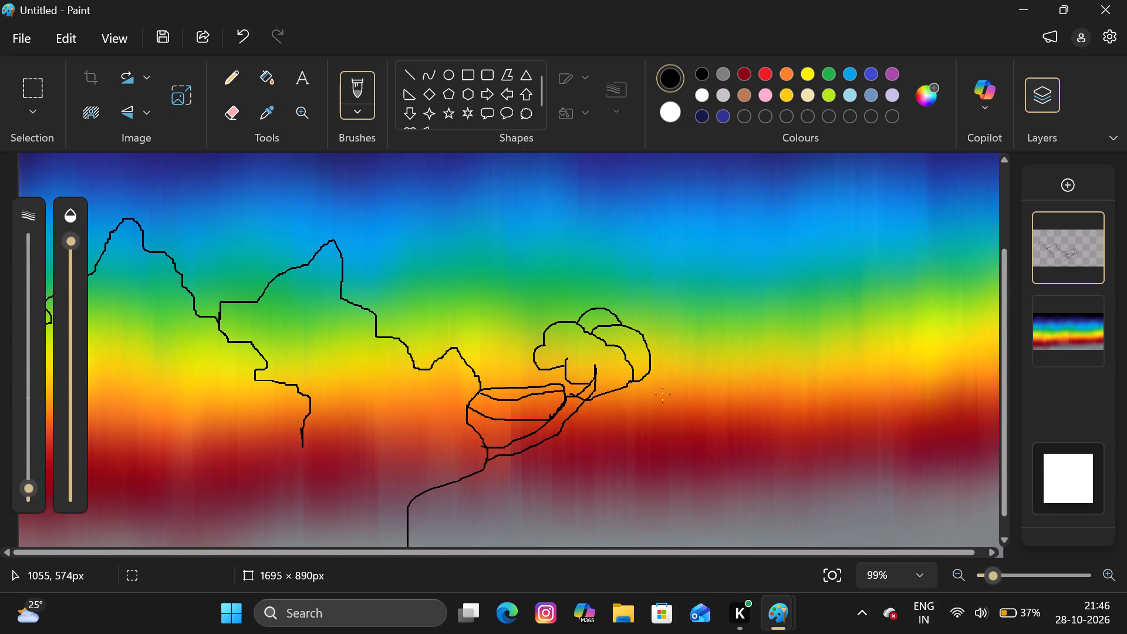
pyautogui.keyDown('ctrl'); pyautogui.scroll(-3, 662, 394); pyautogui.keyUp('ctrl')
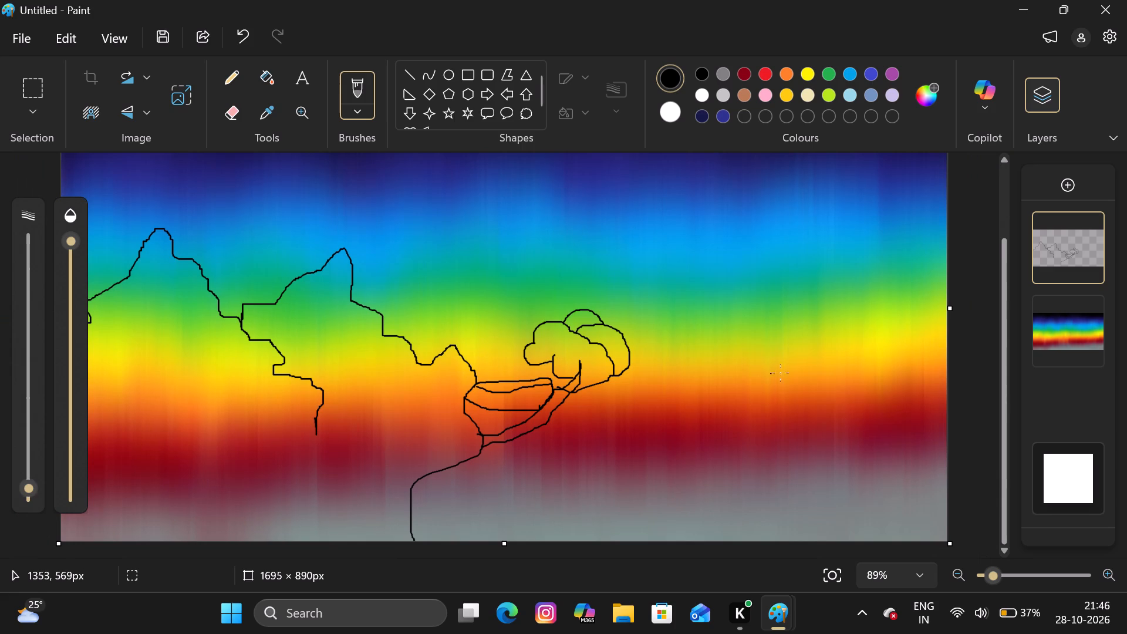
pyautogui.click(807, 382)
pyautogui.moveTo(807, 382); pyautogui.dragTo(876, 387)
pyautogui.moveTo(876, 387); pyautogui.dragTo(951, 388)
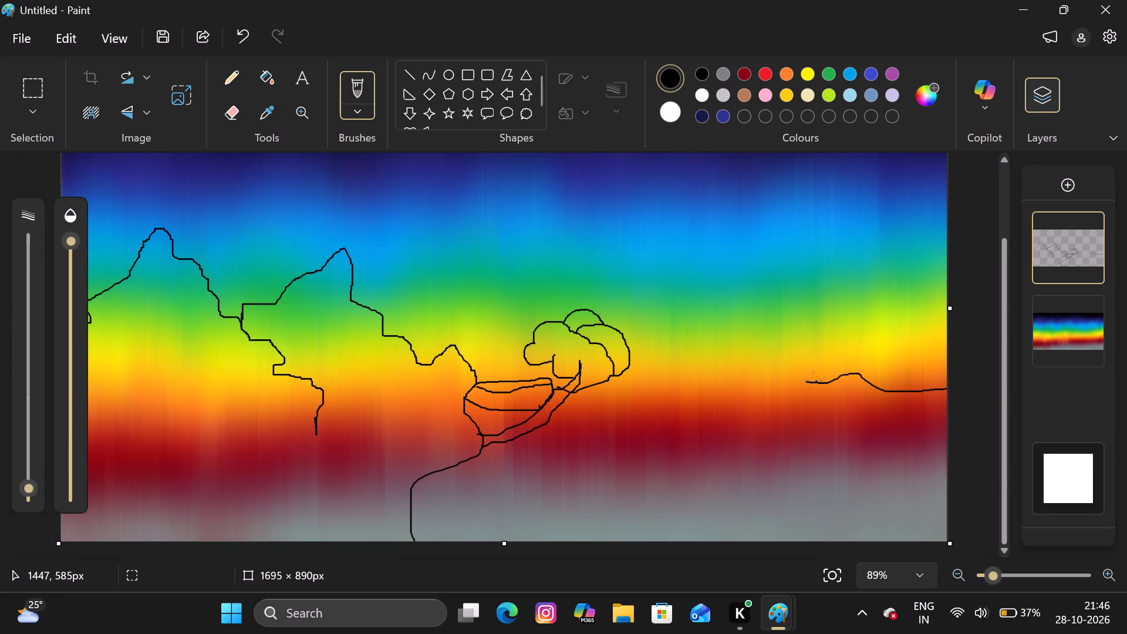
pyautogui.moveTo(808, 380); pyautogui.dragTo(761, 406)
pyautogui.moveTo(761, 406); pyautogui.dragTo(829, 483)
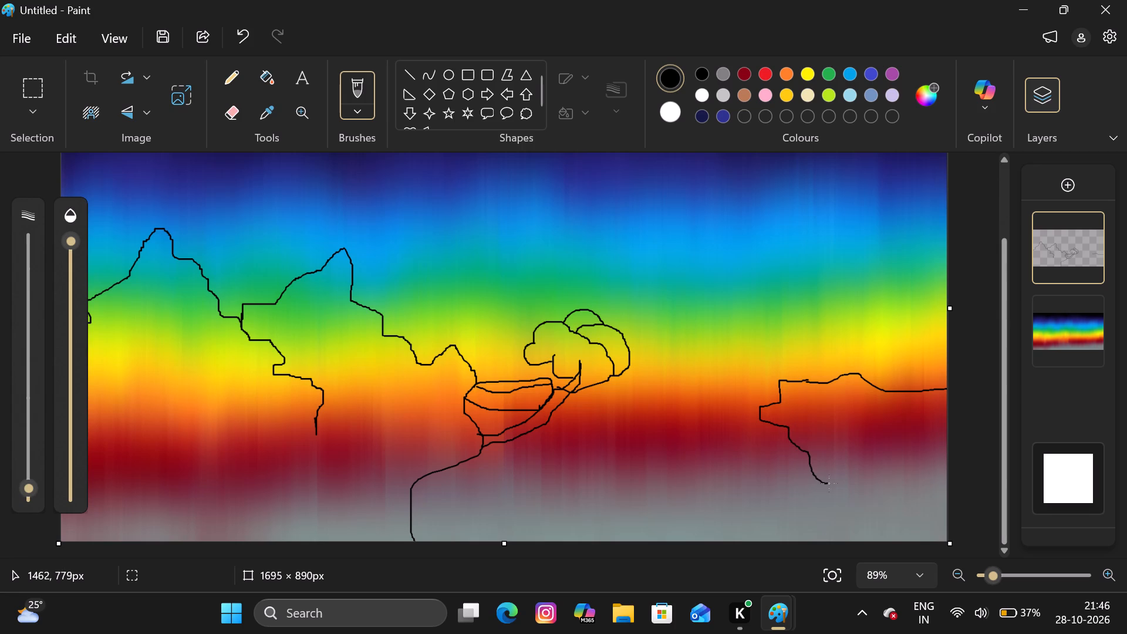
pyautogui.moveTo(829, 483); pyautogui.dragTo(866, 572)
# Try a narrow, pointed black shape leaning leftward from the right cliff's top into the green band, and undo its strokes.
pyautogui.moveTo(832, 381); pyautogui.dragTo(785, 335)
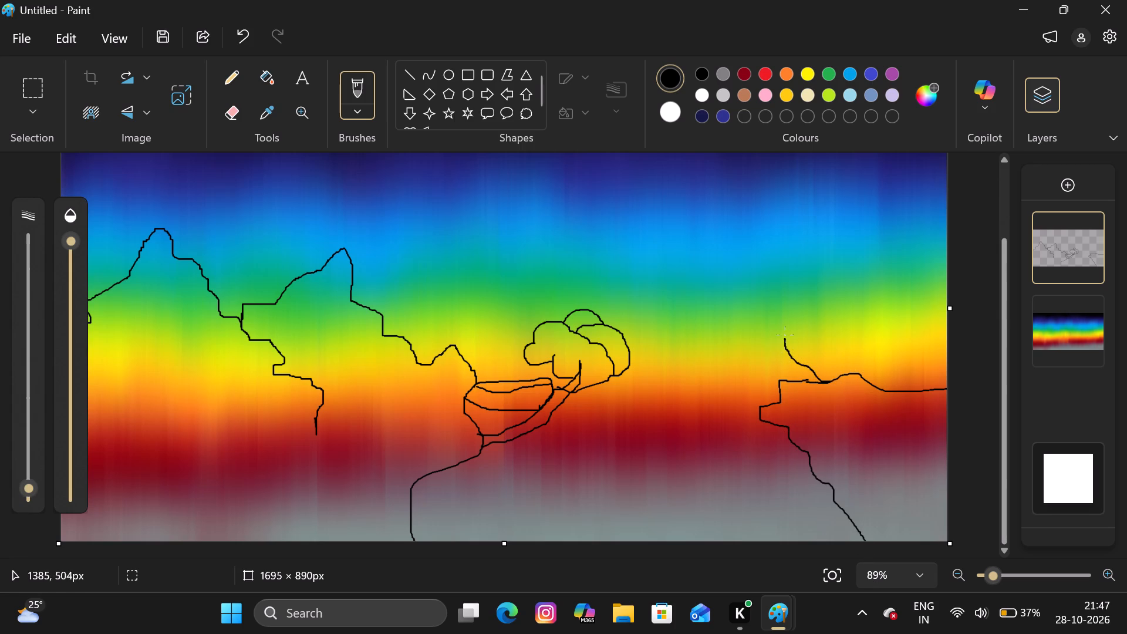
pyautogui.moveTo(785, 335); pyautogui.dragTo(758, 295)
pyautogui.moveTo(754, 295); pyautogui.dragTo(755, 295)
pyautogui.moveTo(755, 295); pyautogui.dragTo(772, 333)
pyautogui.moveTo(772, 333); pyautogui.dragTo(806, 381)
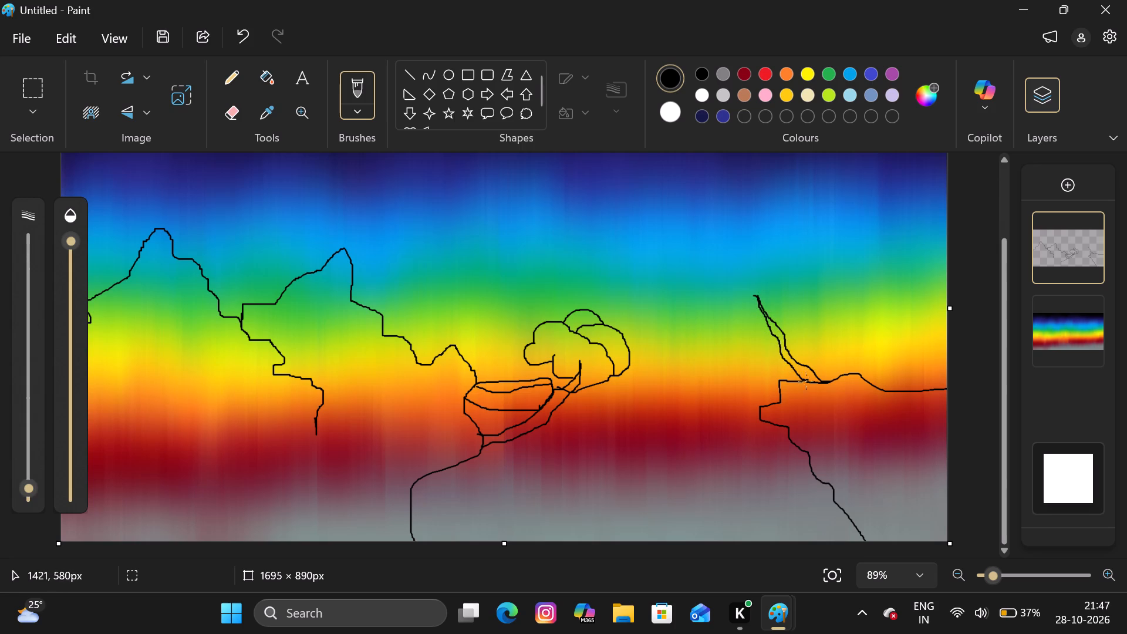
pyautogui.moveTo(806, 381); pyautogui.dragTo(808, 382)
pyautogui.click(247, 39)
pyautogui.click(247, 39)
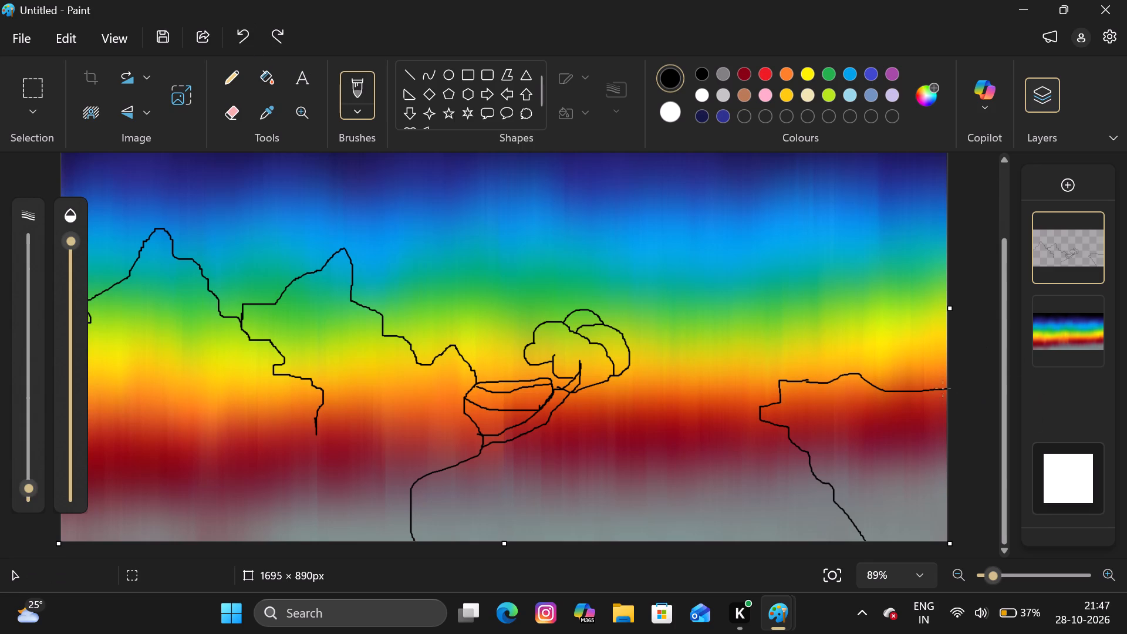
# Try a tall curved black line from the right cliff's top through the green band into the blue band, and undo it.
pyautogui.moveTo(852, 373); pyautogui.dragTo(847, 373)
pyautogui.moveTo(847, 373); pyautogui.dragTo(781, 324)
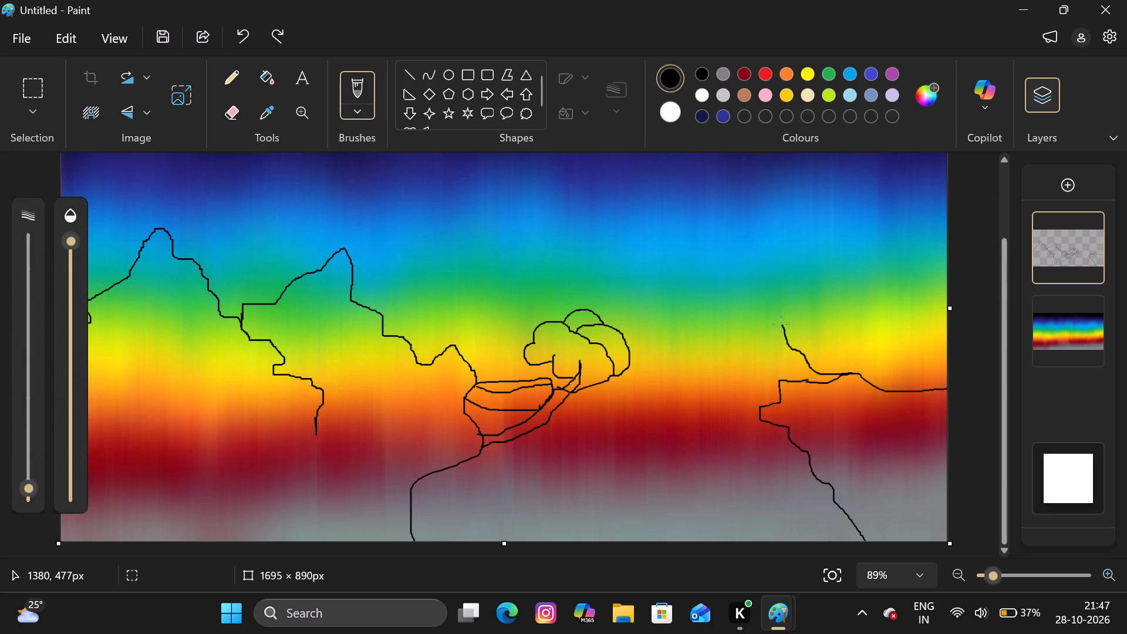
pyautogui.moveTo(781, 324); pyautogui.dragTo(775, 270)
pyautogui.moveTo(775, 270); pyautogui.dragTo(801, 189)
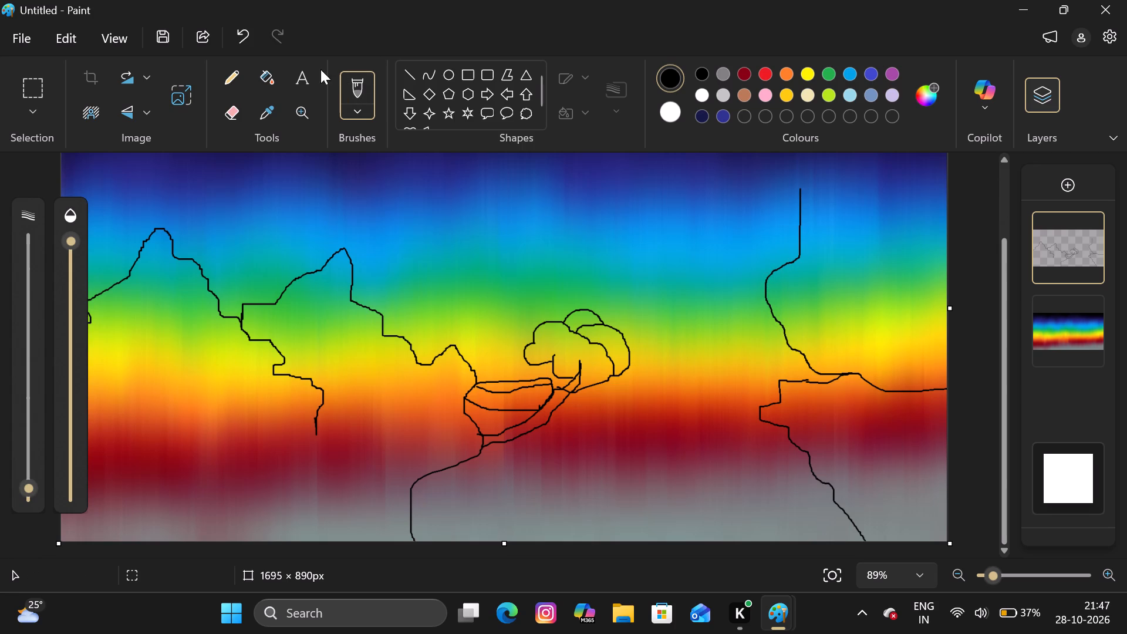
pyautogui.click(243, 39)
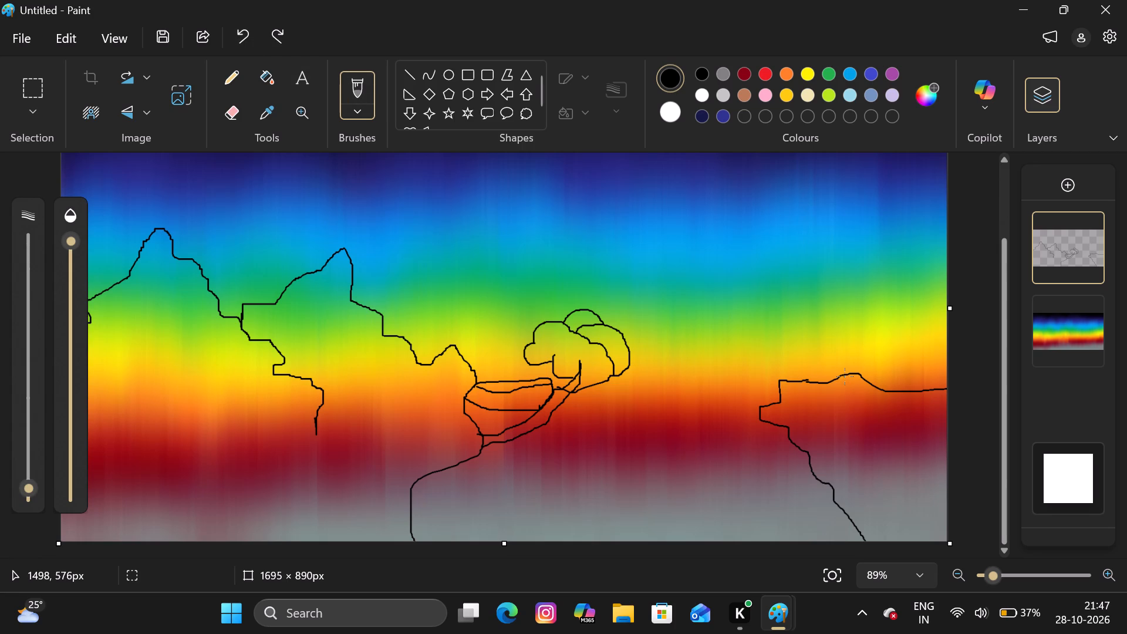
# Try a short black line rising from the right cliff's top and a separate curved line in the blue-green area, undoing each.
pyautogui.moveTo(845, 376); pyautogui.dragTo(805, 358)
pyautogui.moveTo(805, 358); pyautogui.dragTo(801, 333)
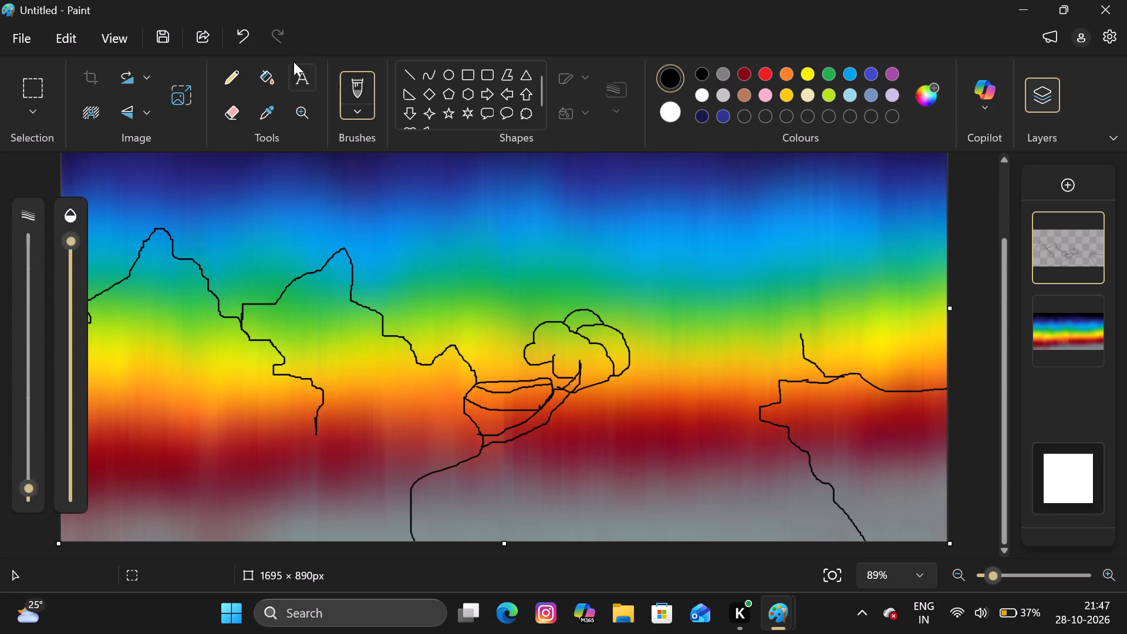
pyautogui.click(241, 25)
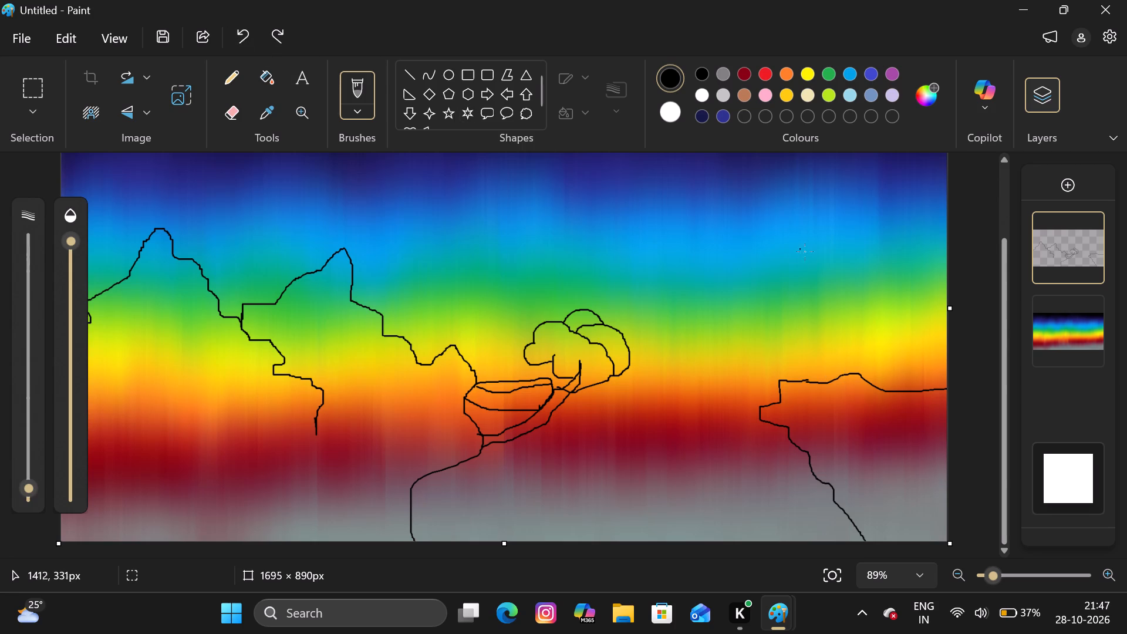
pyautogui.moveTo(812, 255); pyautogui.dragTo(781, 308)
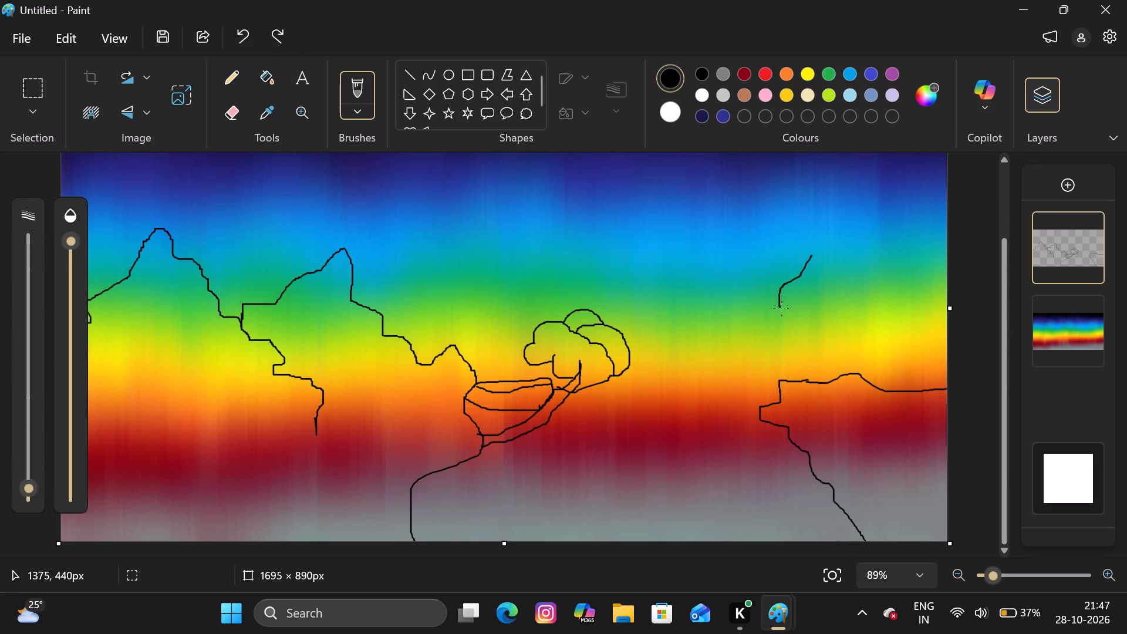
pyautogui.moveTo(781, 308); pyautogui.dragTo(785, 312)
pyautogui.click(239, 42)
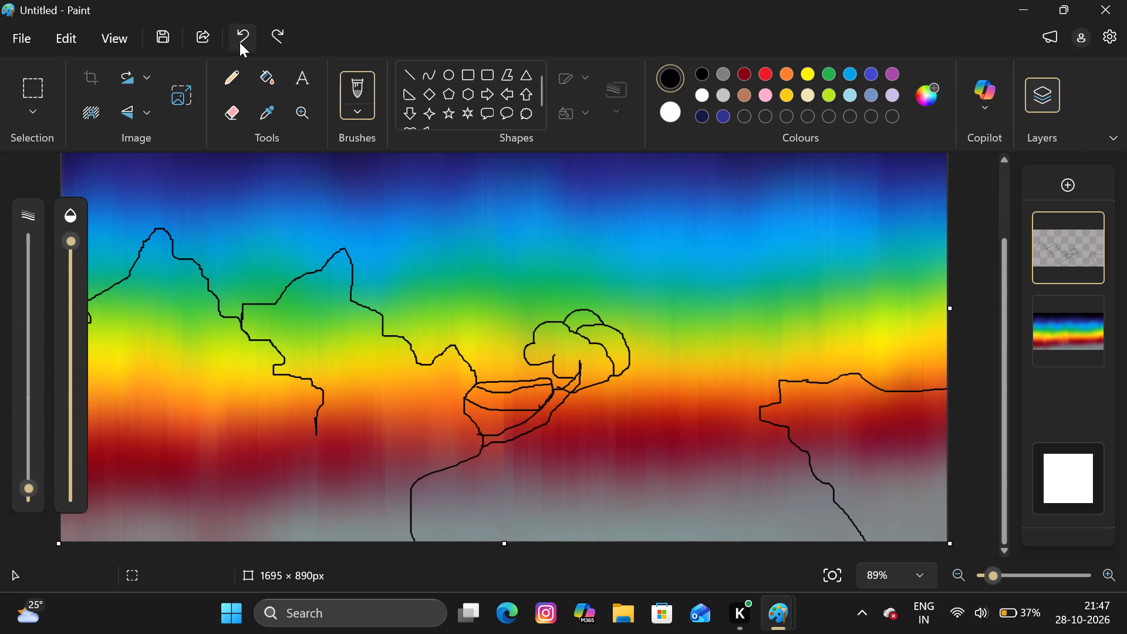
# Undo the right cliff's stepped edge and redraw it in black as a rounded overhang descending jaggedly to the canvas's bottom edge.
pyautogui.click(239, 42)
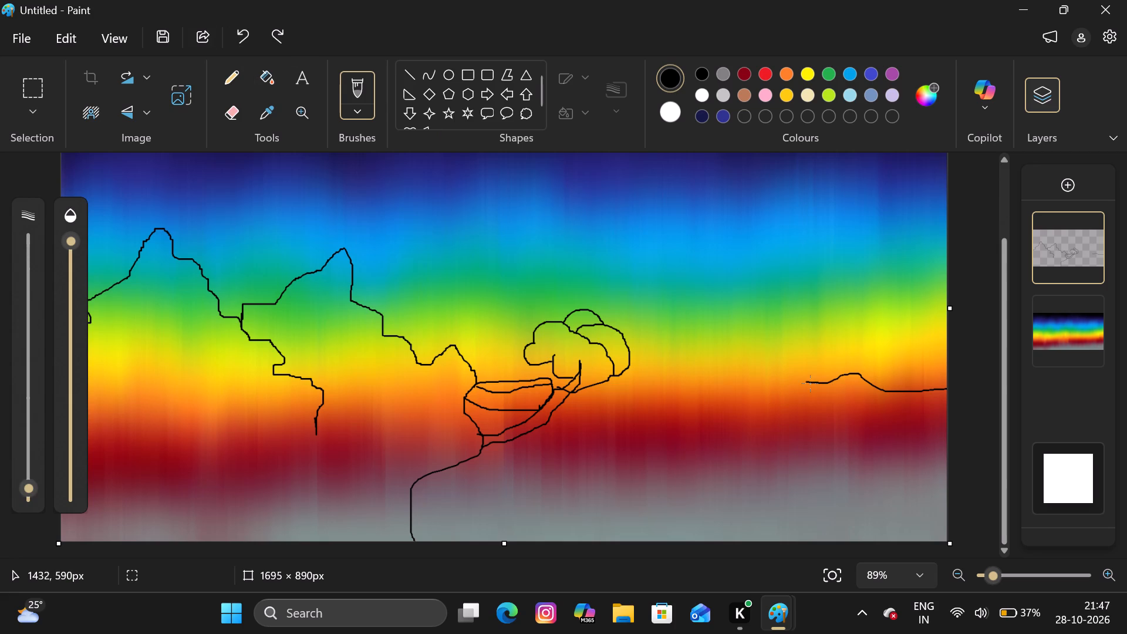
pyautogui.moveTo(809, 382); pyautogui.dragTo(776, 416)
pyautogui.moveTo(776, 416); pyautogui.dragTo(837, 505)
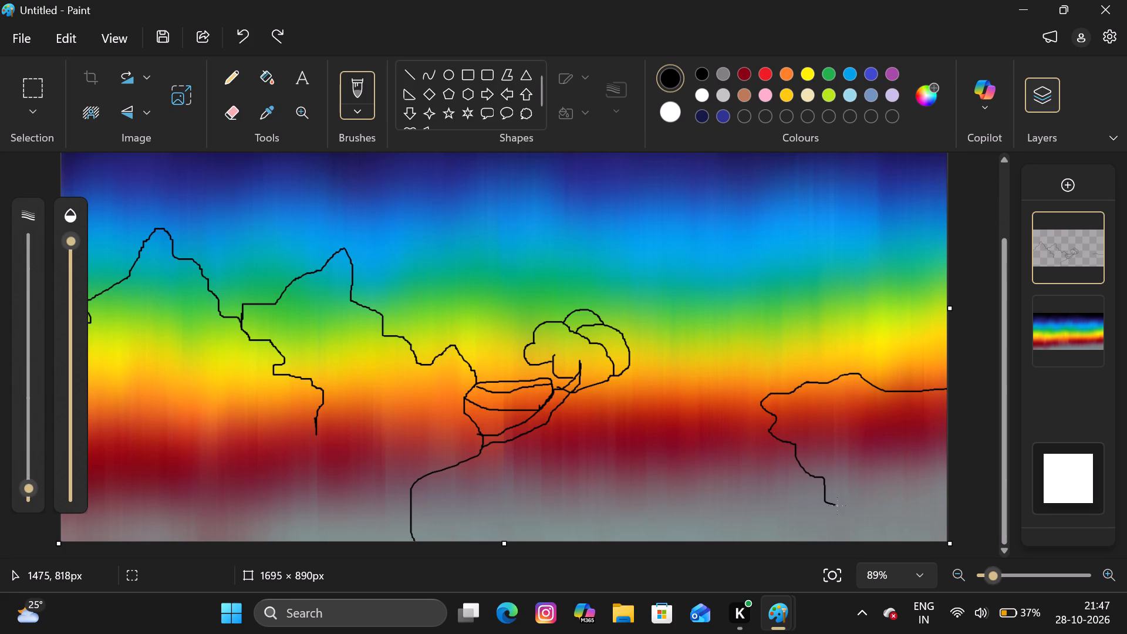
pyautogui.moveTo(837, 505); pyautogui.dragTo(862, 548)
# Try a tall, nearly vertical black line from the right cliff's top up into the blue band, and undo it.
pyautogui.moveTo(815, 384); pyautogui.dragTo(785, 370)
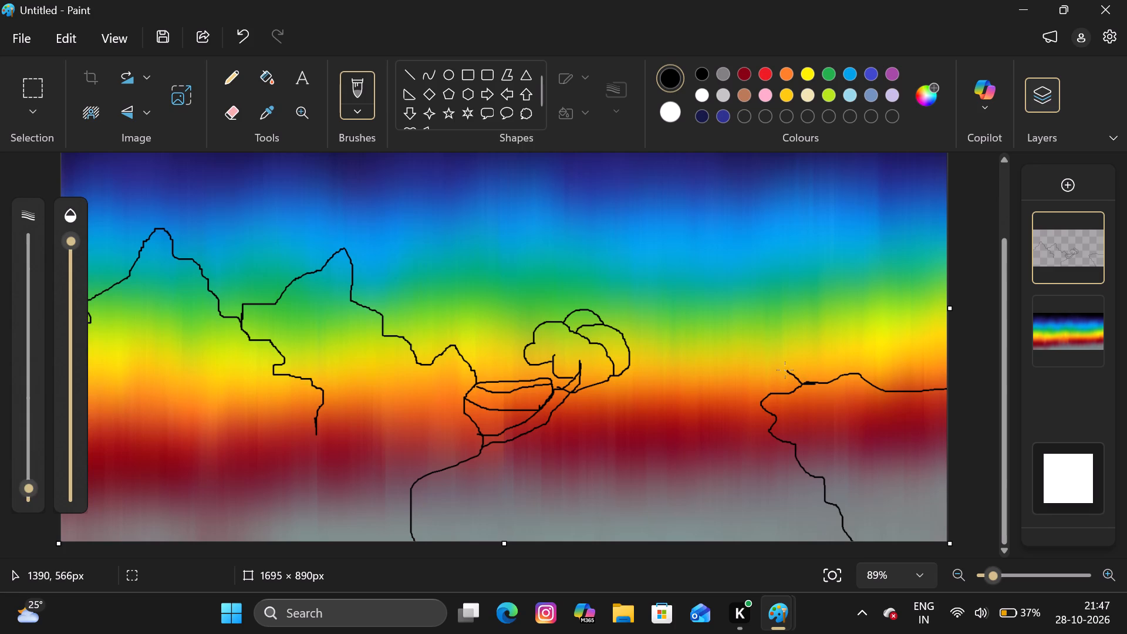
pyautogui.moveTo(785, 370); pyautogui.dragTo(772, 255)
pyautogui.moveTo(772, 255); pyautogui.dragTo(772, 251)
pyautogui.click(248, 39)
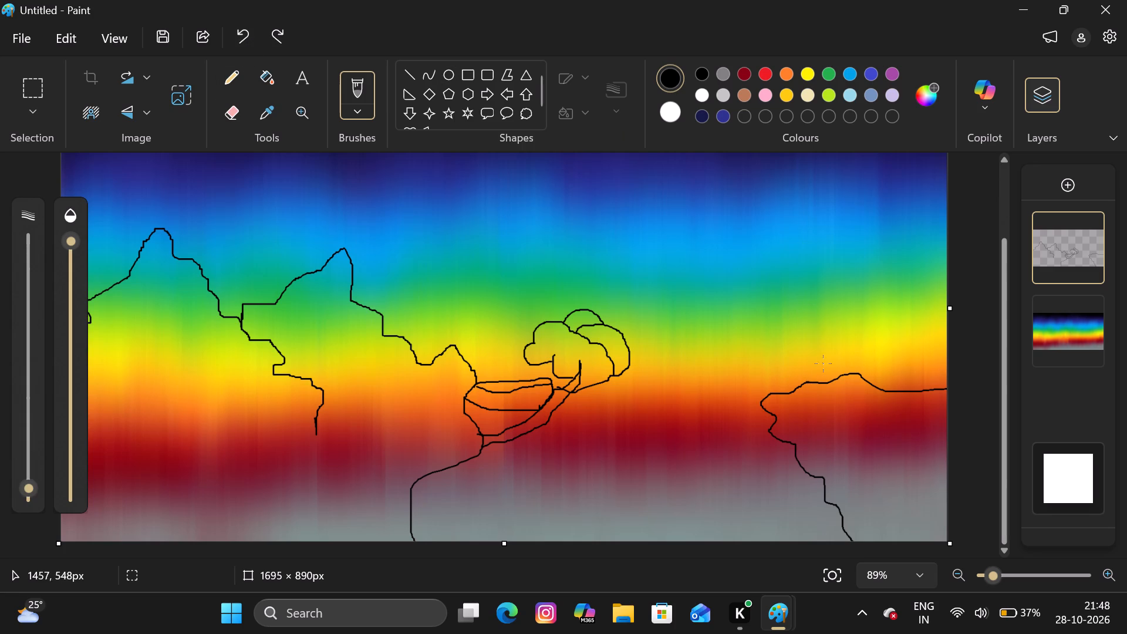
# Draw a curved black tree trunk with two roughly parallel edges, bowing left from the right cliff's top up to the blue band.
pyautogui.click(825, 383)
pyautogui.moveTo(825, 383); pyautogui.dragTo(792, 376)
pyautogui.moveTo(792, 376); pyautogui.dragTo(754, 337)
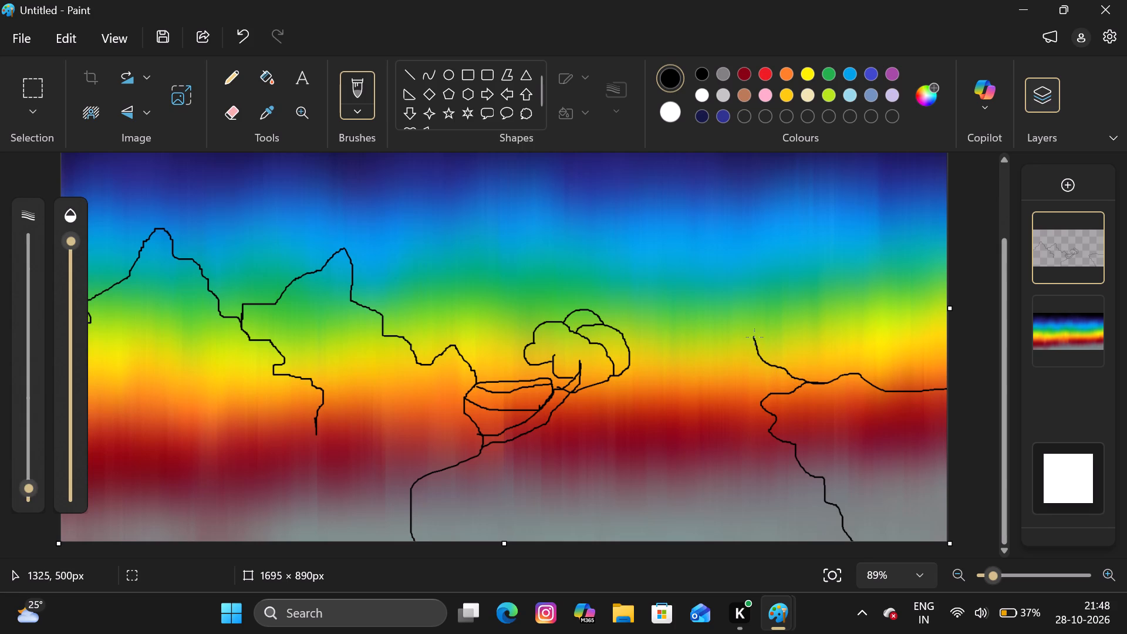
pyautogui.moveTo(754, 337); pyautogui.dragTo(777, 285)
pyautogui.moveTo(777, 285); pyautogui.dragTo(817, 252)
pyautogui.moveTo(798, 258); pyautogui.dragTo(772, 279)
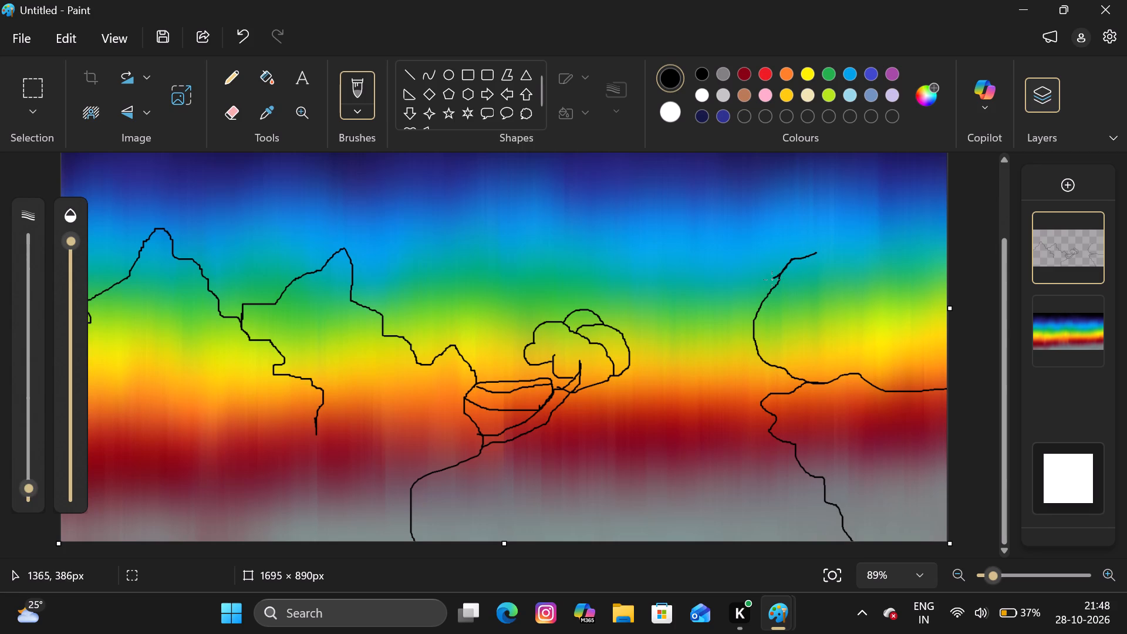
pyautogui.moveTo(772, 279); pyautogui.dragTo(759, 301)
pyautogui.moveTo(759, 301); pyautogui.dragTo(747, 331)
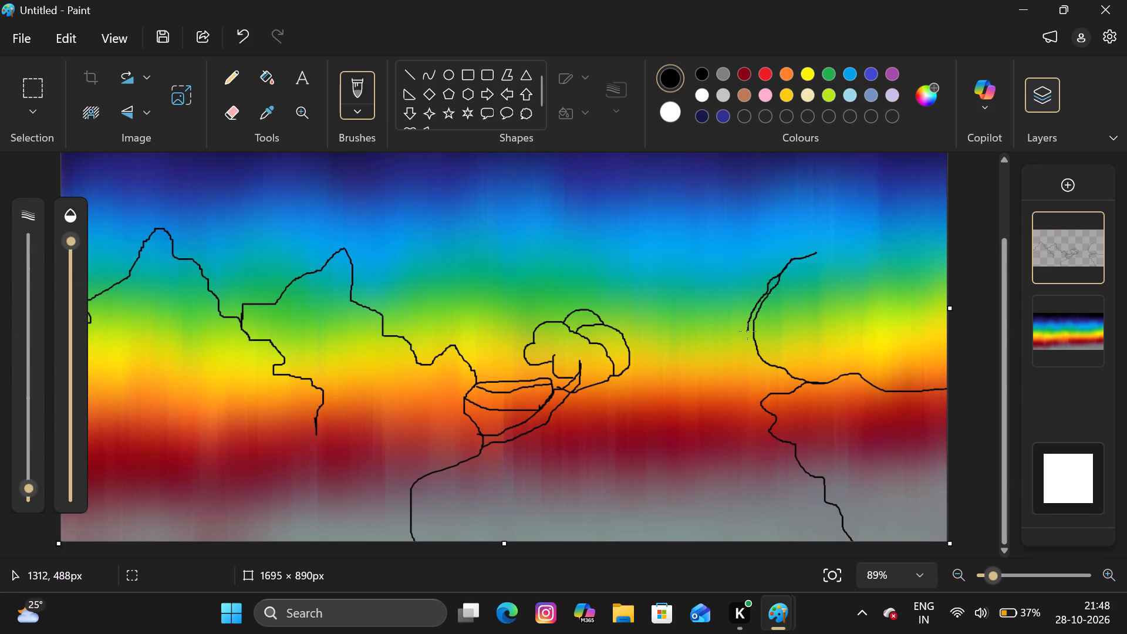
pyautogui.moveTo(747, 331); pyautogui.dragTo(747, 340)
pyautogui.moveTo(747, 340); pyautogui.dragTo(775, 385)
pyautogui.moveTo(775, 385); pyautogui.dragTo(804, 390)
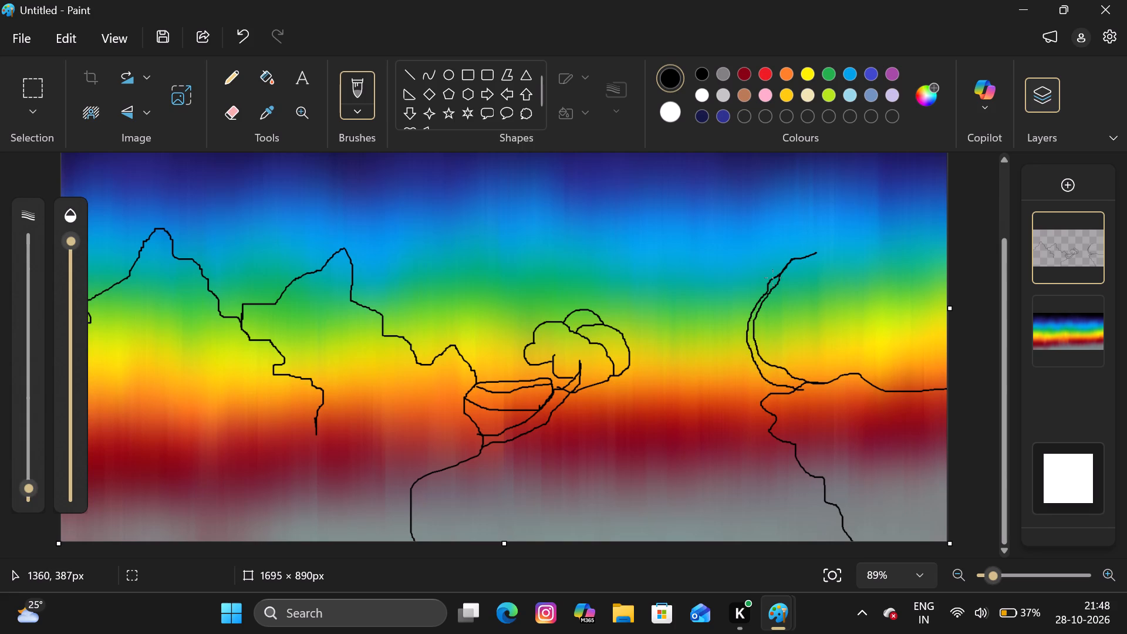
# Draw a short black branch extending rightward from the curved trunk's top in the blue band.
pyautogui.moveTo(786, 267); pyautogui.dragTo(797, 257)
pyautogui.moveTo(797, 257); pyautogui.dragTo(833, 260)
pyautogui.moveTo(833, 260); pyautogui.dragTo(838, 257)
# Draw a long black branch leftward from the curved trunk's top, with small forked twigs at its end.
pyautogui.moveTo(778, 278); pyautogui.dragTo(754, 259)
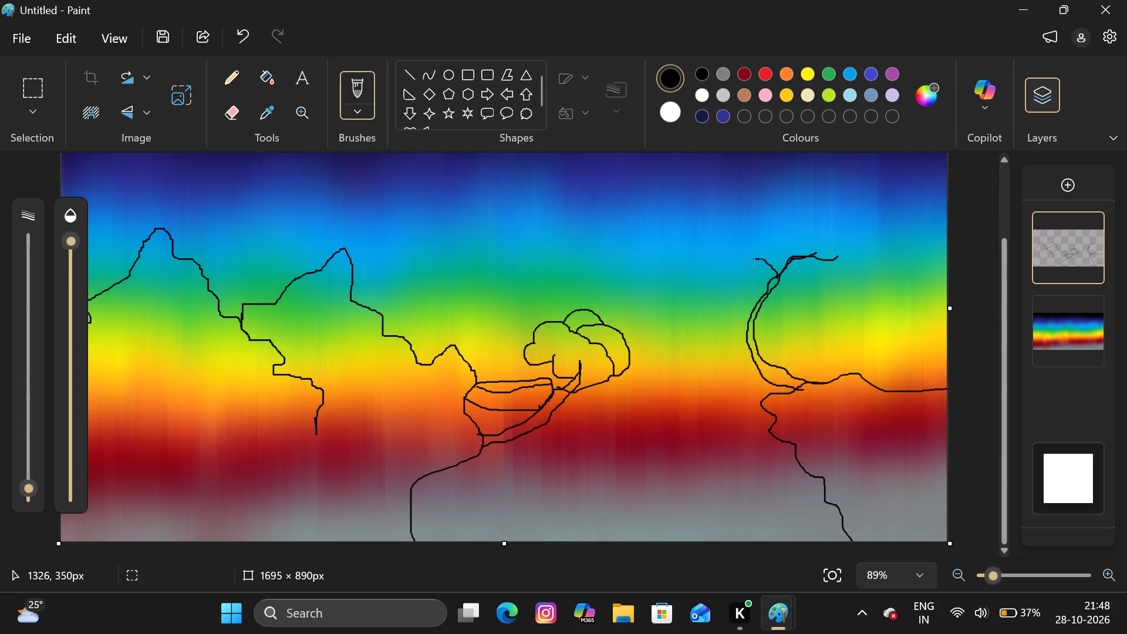
pyautogui.moveTo(754, 259); pyautogui.dragTo(707, 244)
pyautogui.moveTo(717, 253); pyautogui.dragTo(700, 253)
pyautogui.moveTo(700, 253); pyautogui.dragTo(687, 252)
pyautogui.moveTo(693, 258); pyautogui.dragTo(698, 255)
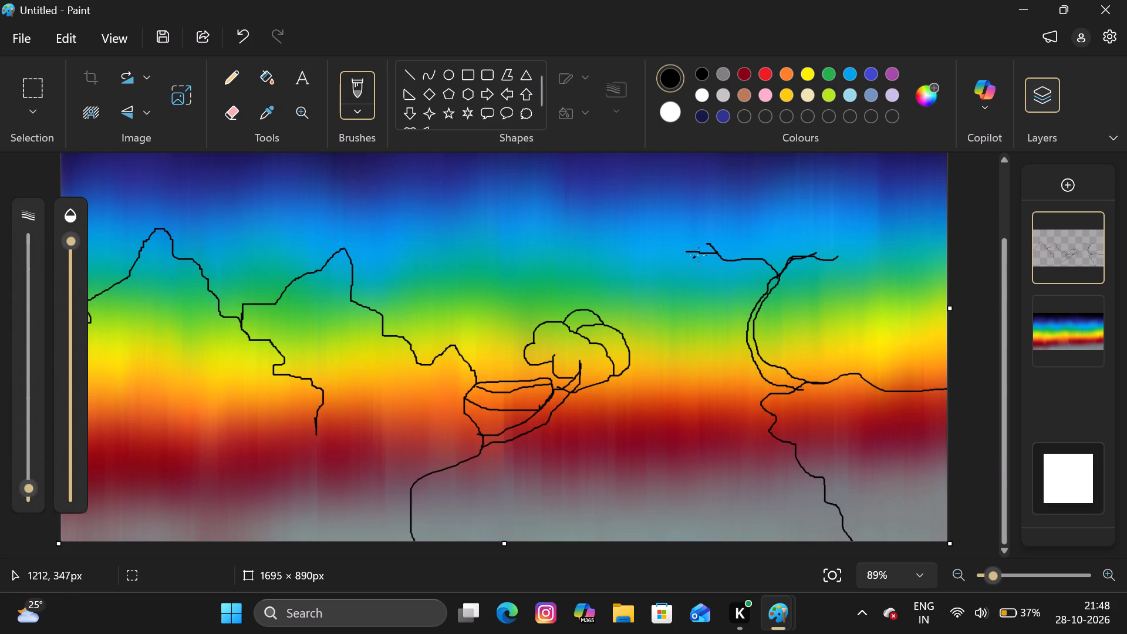
pyautogui.moveTo(698, 255); pyautogui.dragTo(701, 254)
# Draw a second black branch leftward from the trunk just below the first, with small twigs at its tip.
pyautogui.moveTo(767, 292); pyautogui.dragTo(714, 281)
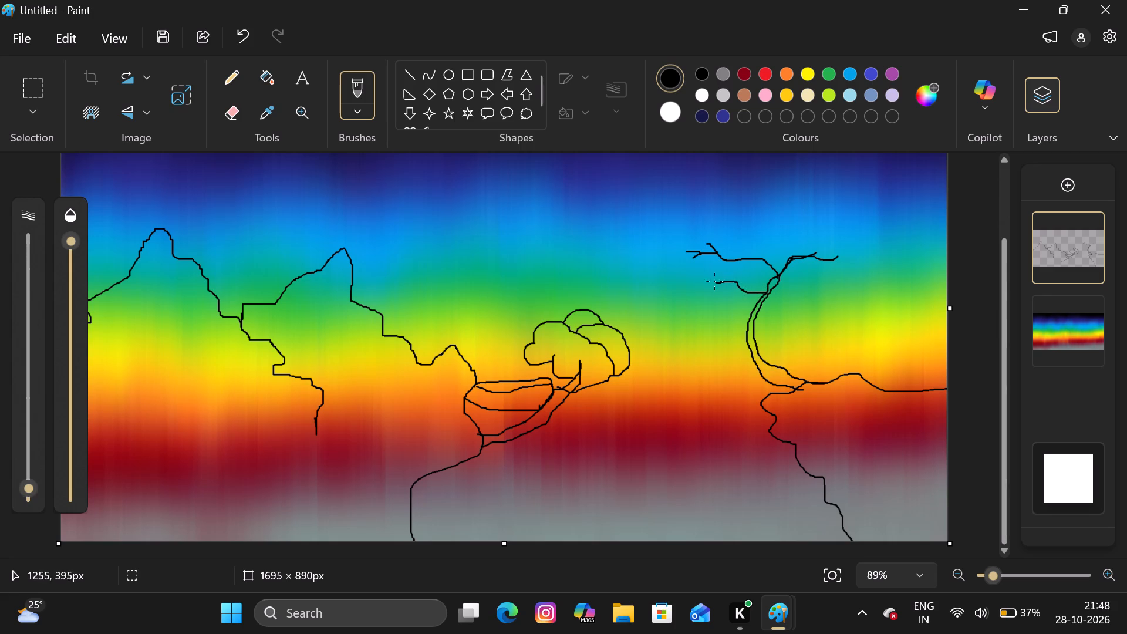
pyautogui.moveTo(714, 281); pyautogui.dragTo(709, 276)
pyautogui.moveTo(723, 284); pyautogui.dragTo(700, 272)
pyautogui.moveTo(711, 278); pyautogui.dragTo(699, 269)
pyautogui.moveTo(699, 269); pyautogui.dragTo(707, 273)
pyautogui.moveTo(707, 273); pyautogui.dragTo(699, 270)
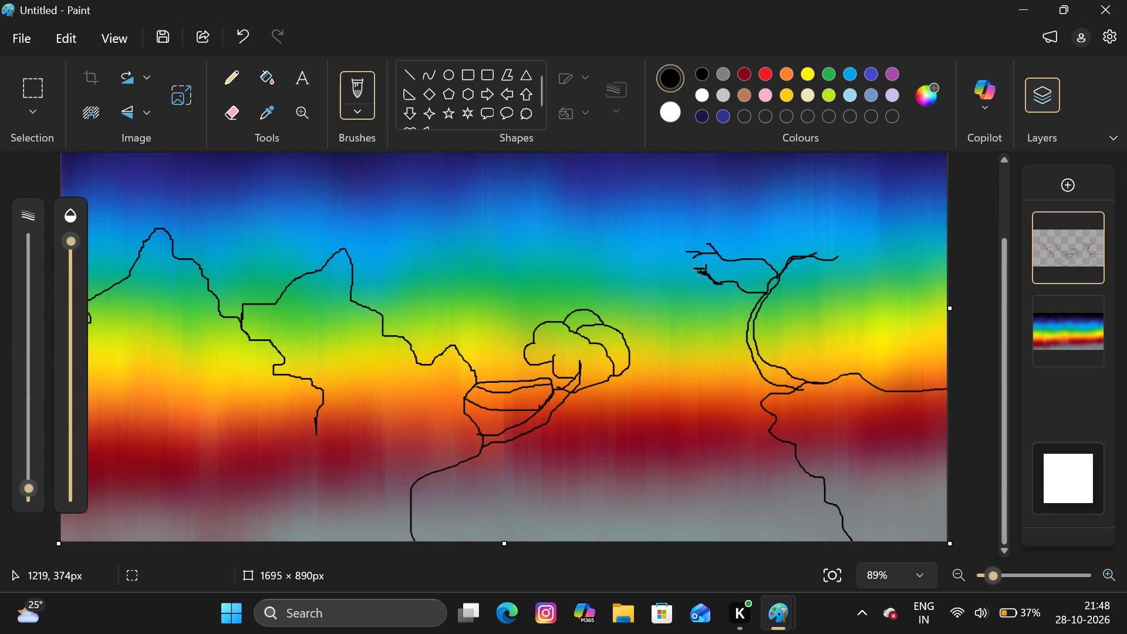
# Add short black twigs along the second leftward branch, at its tip and hanging from its underside.
pyautogui.moveTo(699, 270); pyautogui.dragTo(689, 269)
pyautogui.moveTo(719, 284); pyautogui.dragTo(714, 287)
pyautogui.moveTo(714, 287); pyautogui.dragTo(704, 289)
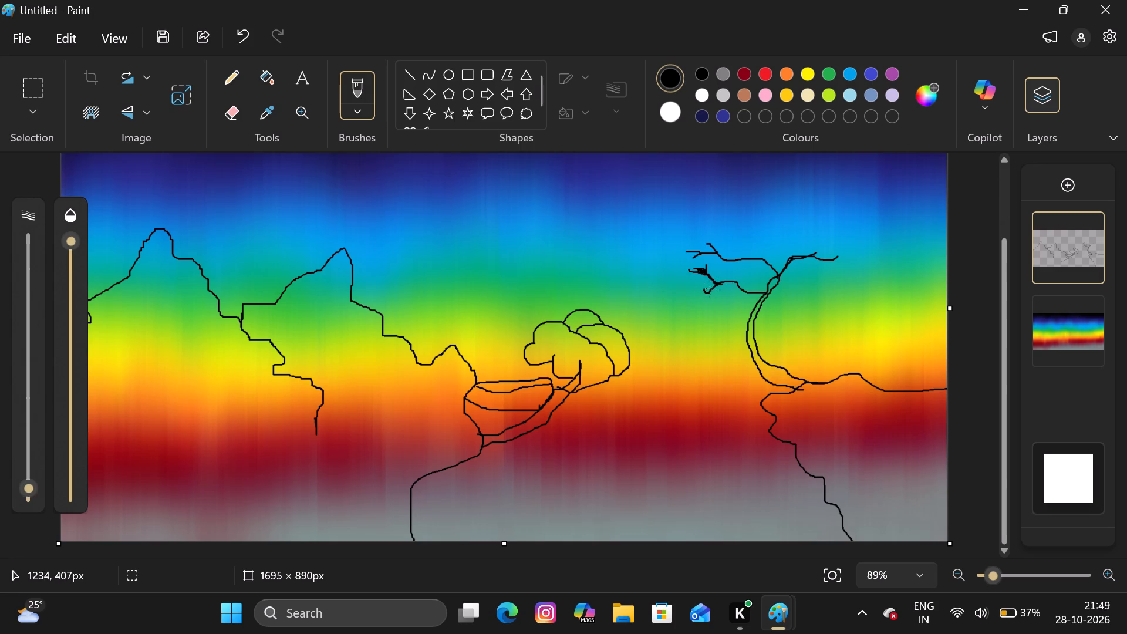
pyautogui.moveTo(724, 284); pyautogui.dragTo(718, 278)
pyautogui.moveTo(718, 278); pyautogui.dragTo(716, 276)
pyautogui.moveTo(736, 285); pyautogui.dragTo(721, 291)
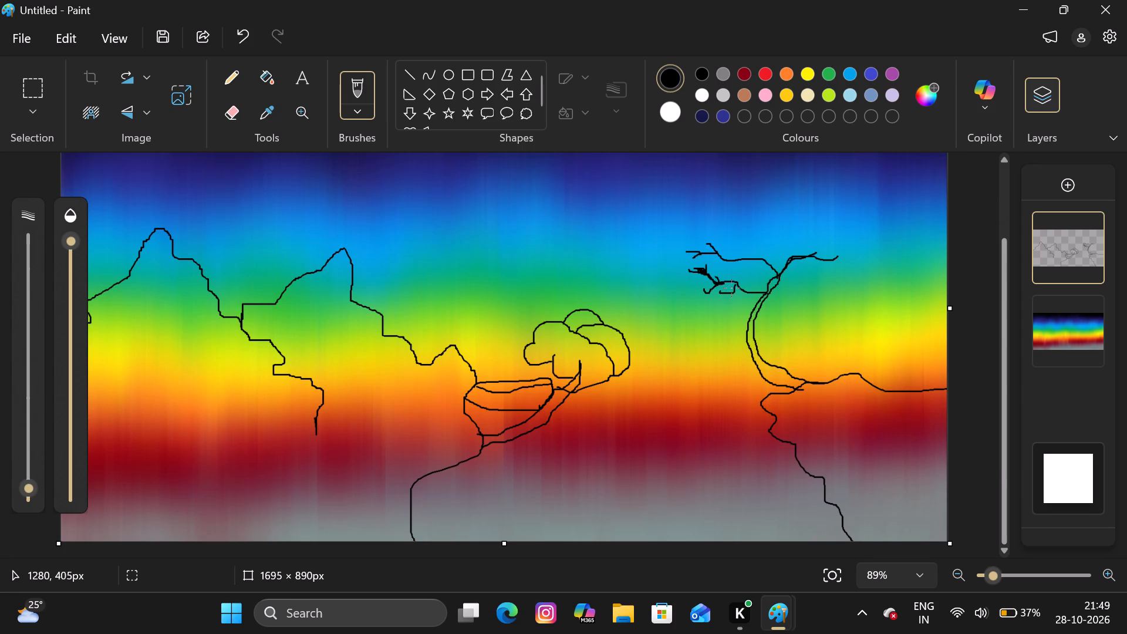
pyautogui.click(735, 284)
# Draw a black branch rising up and leftward from the curved trunk's top, forking into two twigs.
pyautogui.moveTo(785, 273); pyautogui.dragTo(760, 239)
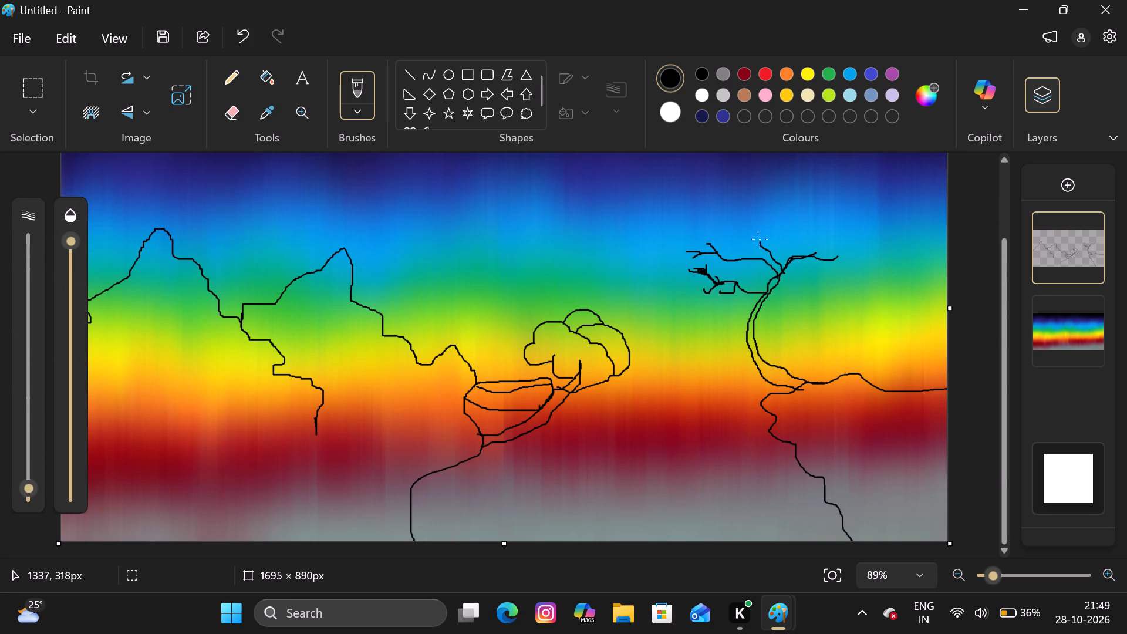
pyautogui.moveTo(760, 239); pyautogui.dragTo(760, 226)
pyautogui.moveTo(760, 241); pyautogui.dragTo(740, 236)
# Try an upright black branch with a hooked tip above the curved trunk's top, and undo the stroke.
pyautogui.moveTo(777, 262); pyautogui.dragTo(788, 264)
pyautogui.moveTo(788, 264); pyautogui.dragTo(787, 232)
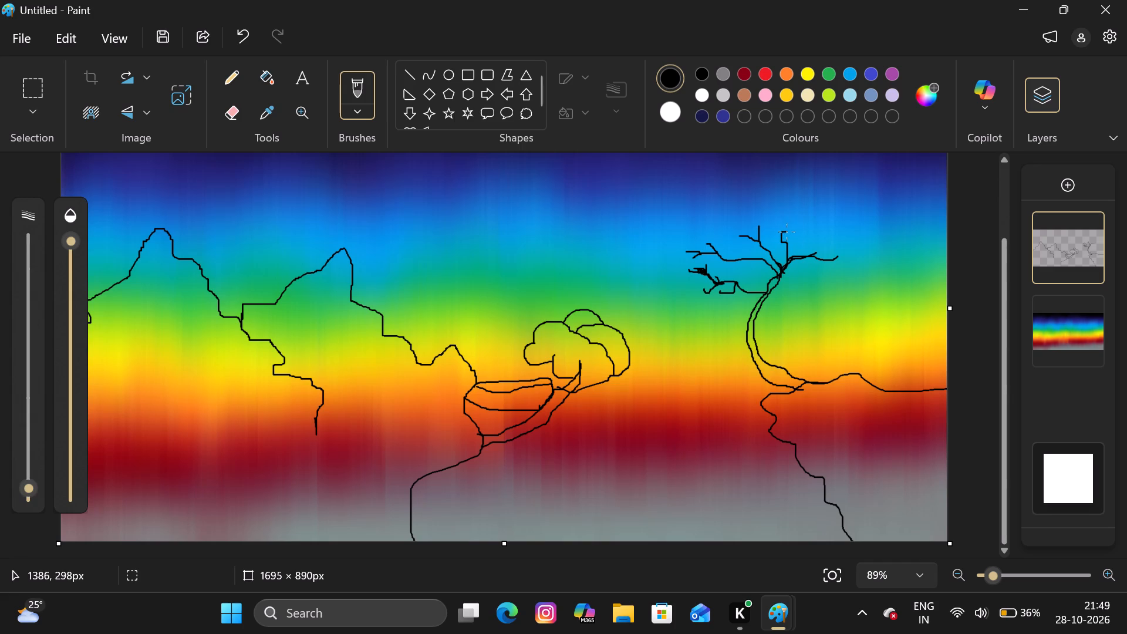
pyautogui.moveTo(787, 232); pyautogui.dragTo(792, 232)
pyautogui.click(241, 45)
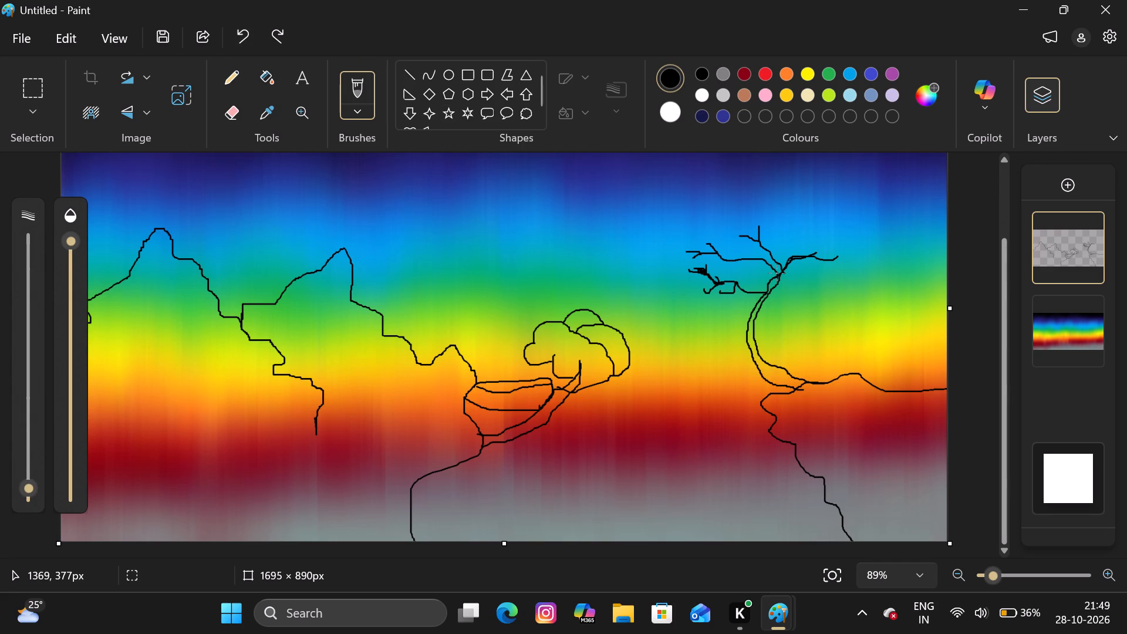
# Draw a black branch slanting up and rightward from the curved trunk's top, with small forked twigs near its tip.
pyautogui.moveTo(777, 273); pyautogui.dragTo(785, 257)
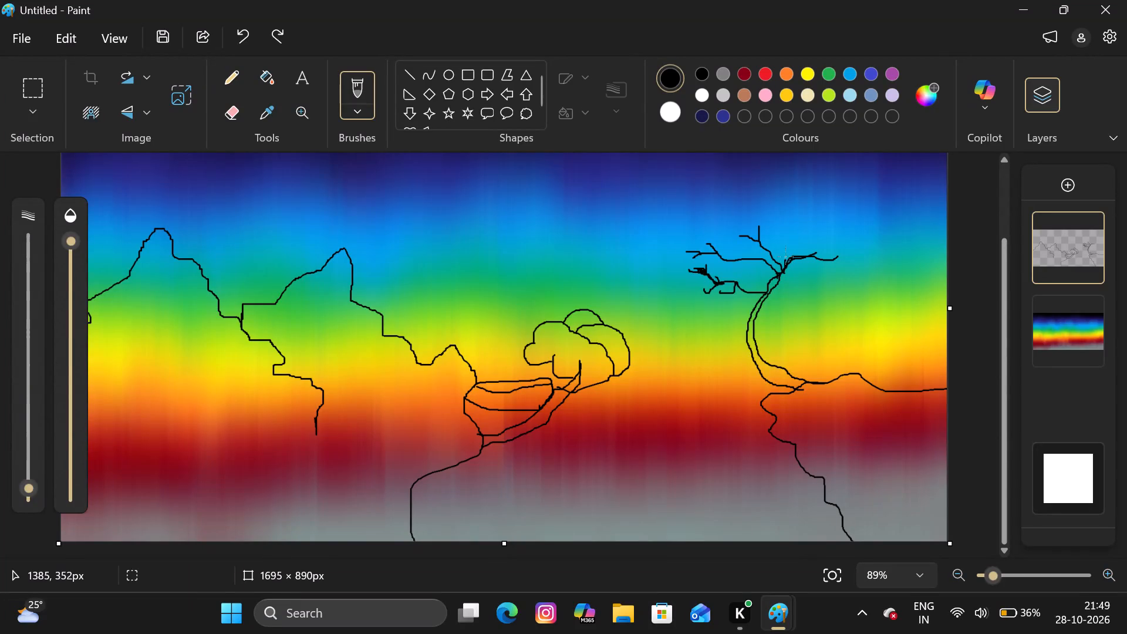
pyautogui.moveTo(785, 257); pyautogui.dragTo(814, 233)
pyautogui.moveTo(799, 240); pyautogui.dragTo(813, 225)
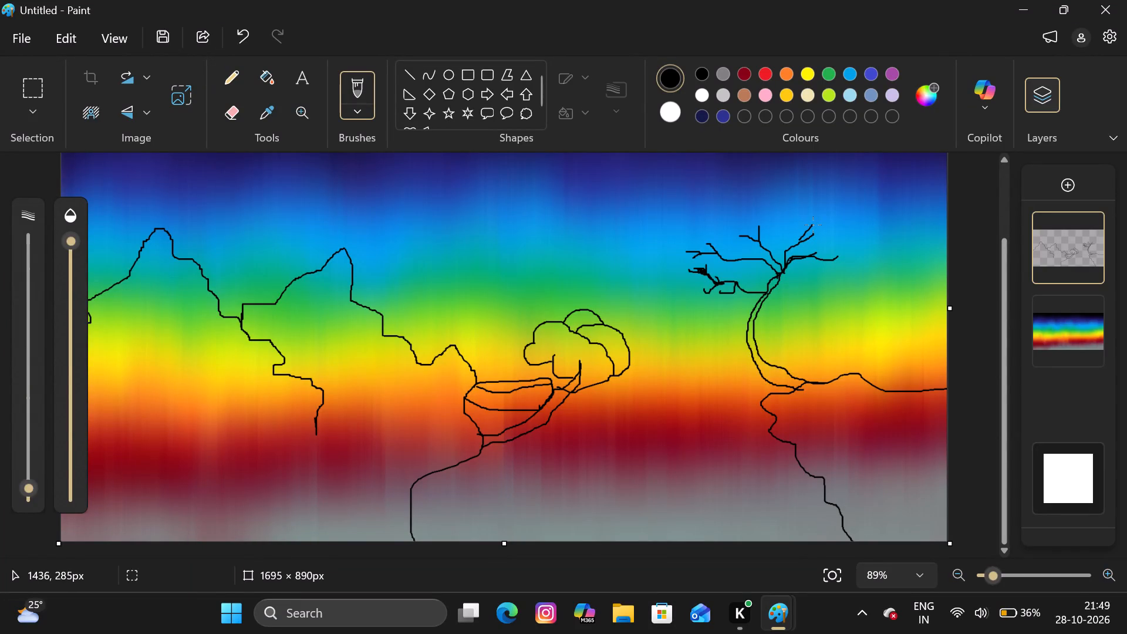
pyautogui.moveTo(813, 225); pyautogui.dragTo(796, 244)
pyautogui.moveTo(796, 244); pyautogui.dragTo(816, 244)
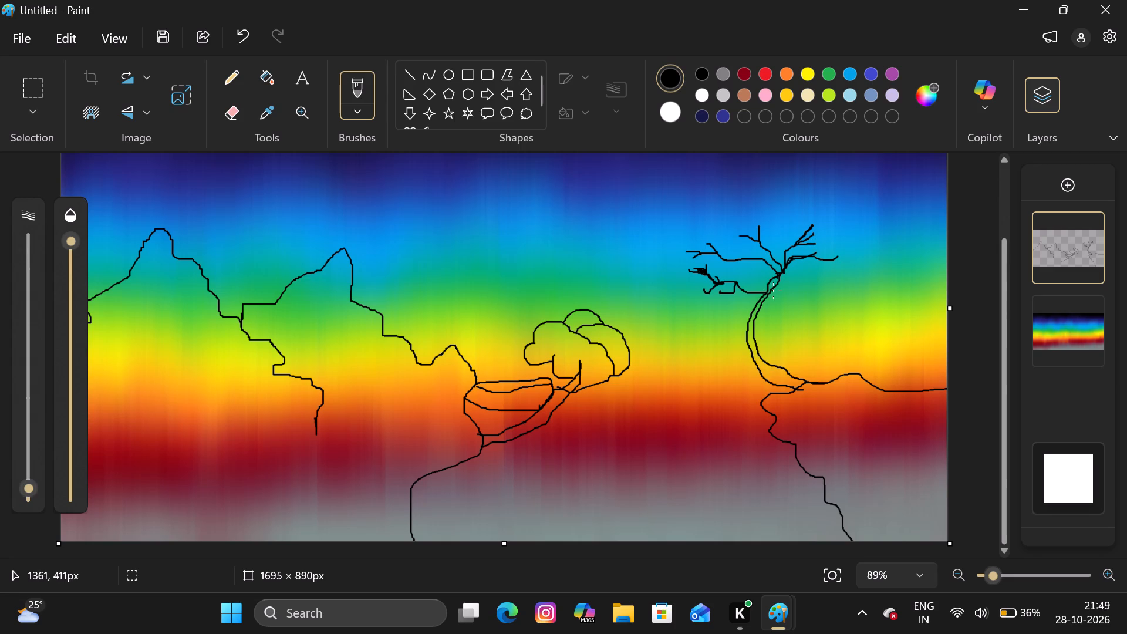
# Draw a long black branch rightward from the trunk below the short right branch, with downward-slanting twigs along it and at its tip.
pyautogui.moveTo(772, 290); pyautogui.dragTo(835, 273)
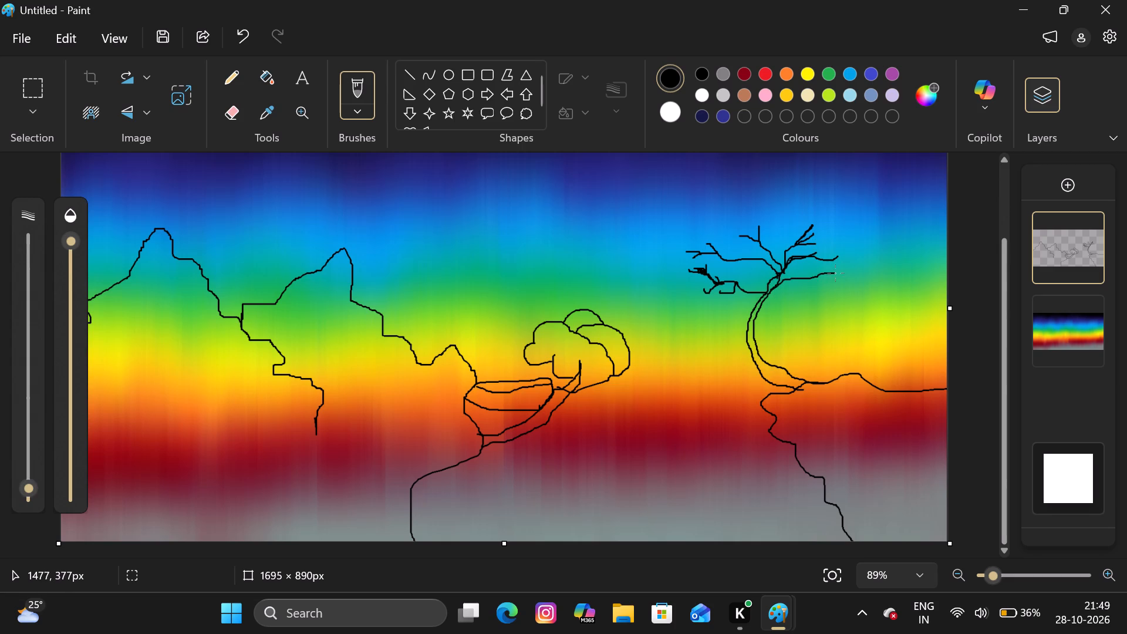
pyautogui.moveTo(835, 273); pyautogui.dragTo(855, 273)
pyautogui.moveTo(822, 276); pyautogui.dragTo(852, 284)
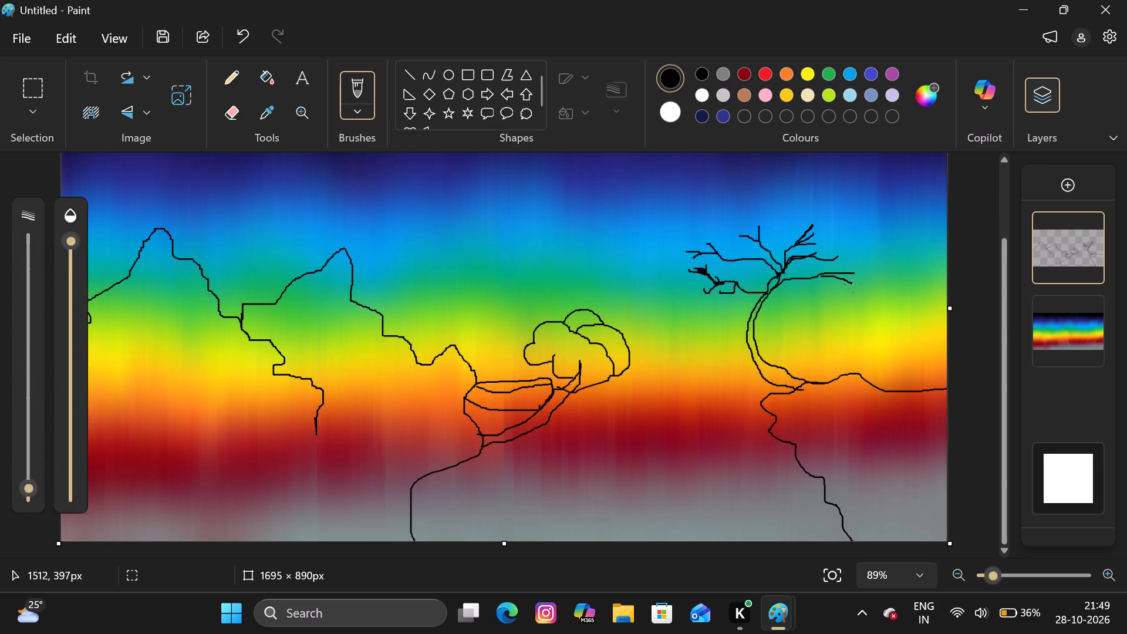
pyautogui.moveTo(852, 284); pyautogui.dragTo(853, 285)
pyautogui.moveTo(822, 276); pyautogui.dragTo(828, 284)
pyautogui.moveTo(828, 284); pyautogui.dragTo(832, 289)
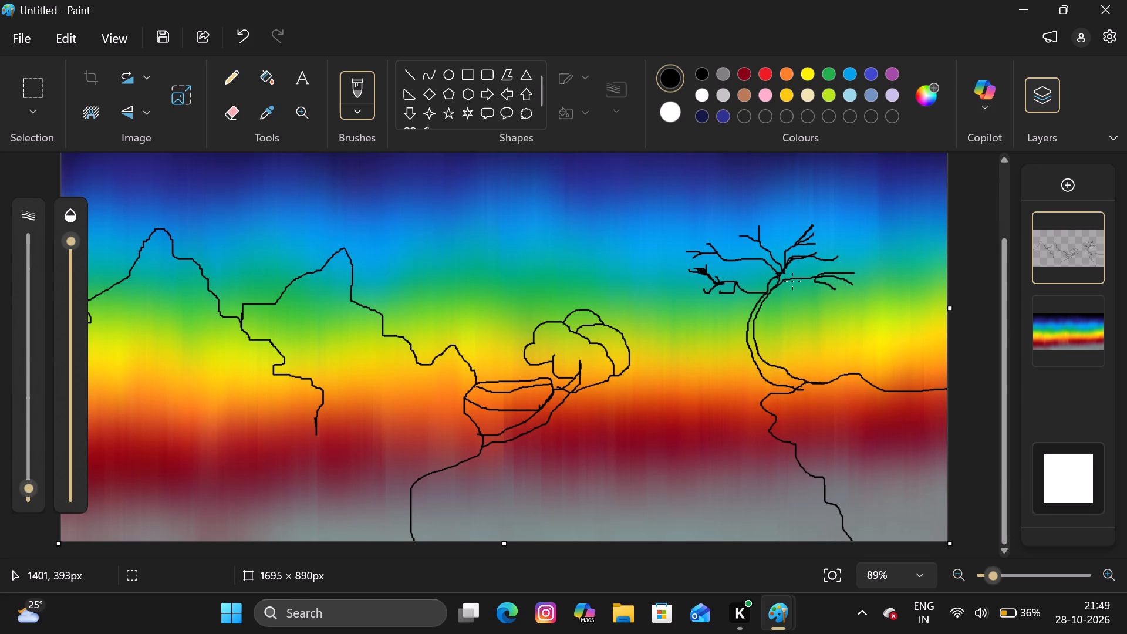
pyautogui.moveTo(792, 281); pyautogui.dragTo(797, 282)
pyautogui.moveTo(797, 282); pyautogui.dragTo(807, 284)
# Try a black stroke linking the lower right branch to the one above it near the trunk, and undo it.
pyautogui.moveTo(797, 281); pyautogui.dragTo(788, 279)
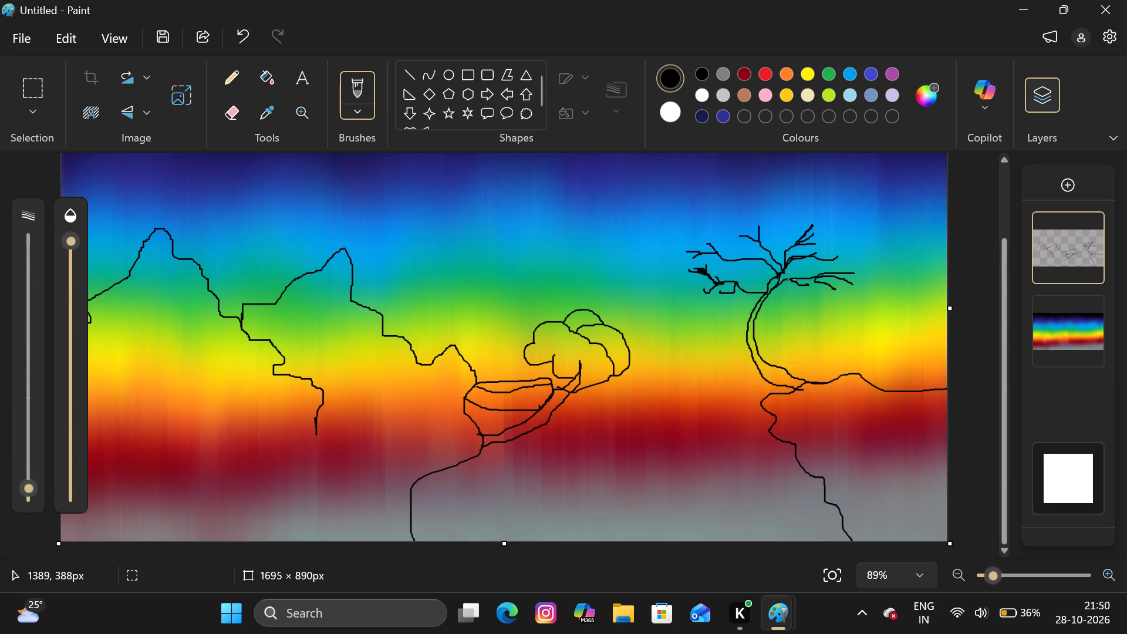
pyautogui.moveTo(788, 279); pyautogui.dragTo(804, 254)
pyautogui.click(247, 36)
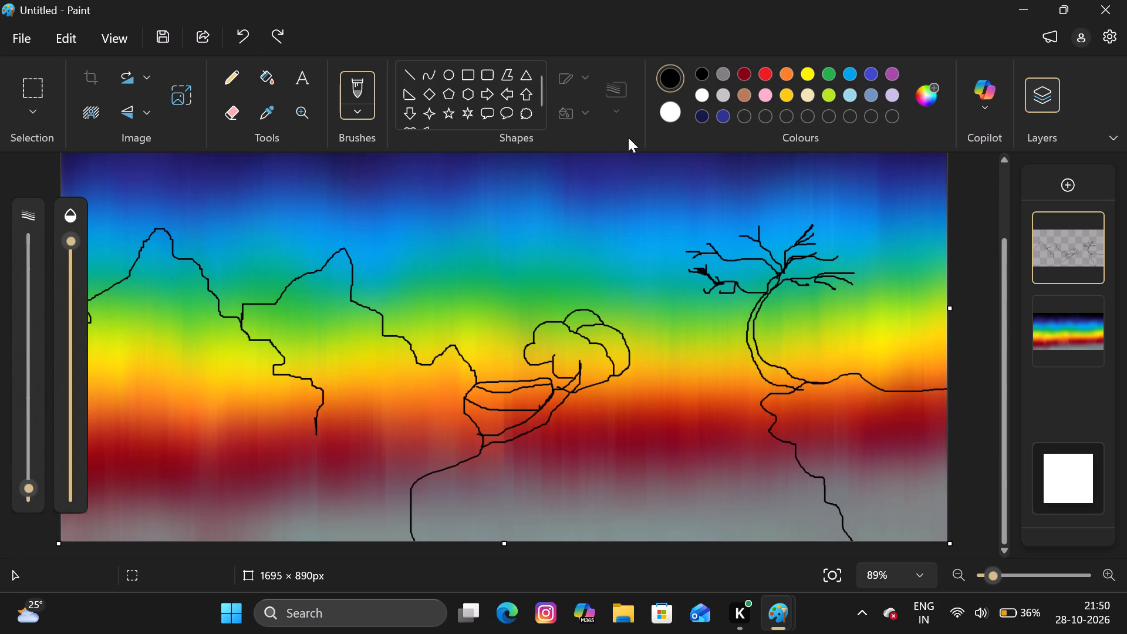
# Fill the left mountains and cliff with solid black using the Fill tool at a raised tolerance.
pyautogui.click(265, 66)
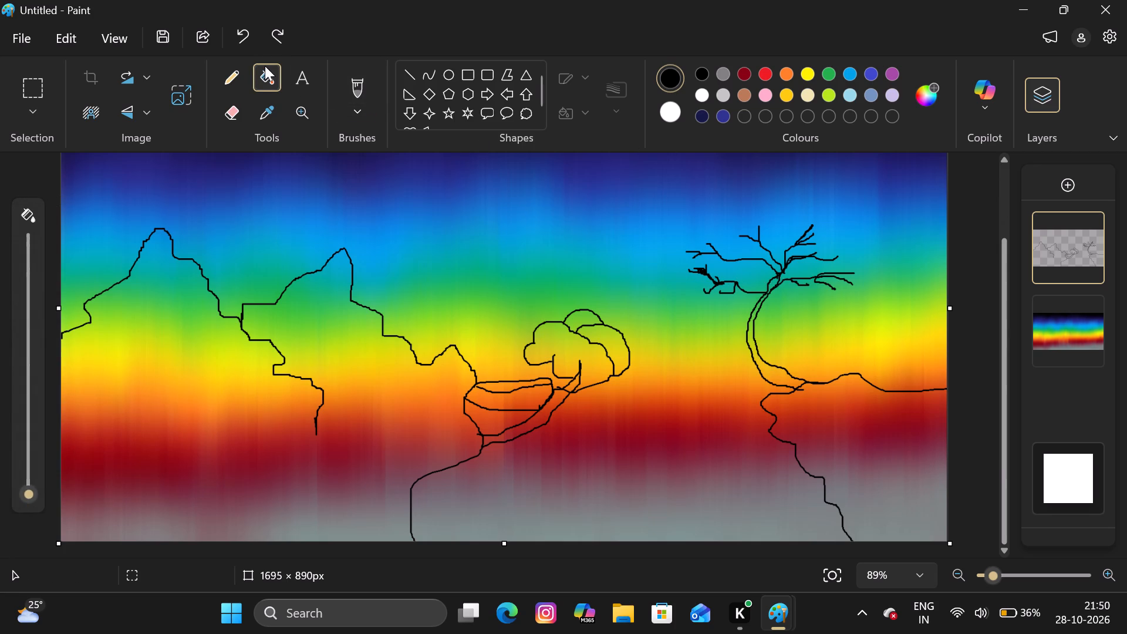
pyautogui.click(28, 436)
pyautogui.moveTo(29, 413); pyautogui.dragTo(164, 402)
pyautogui.click(164, 402)
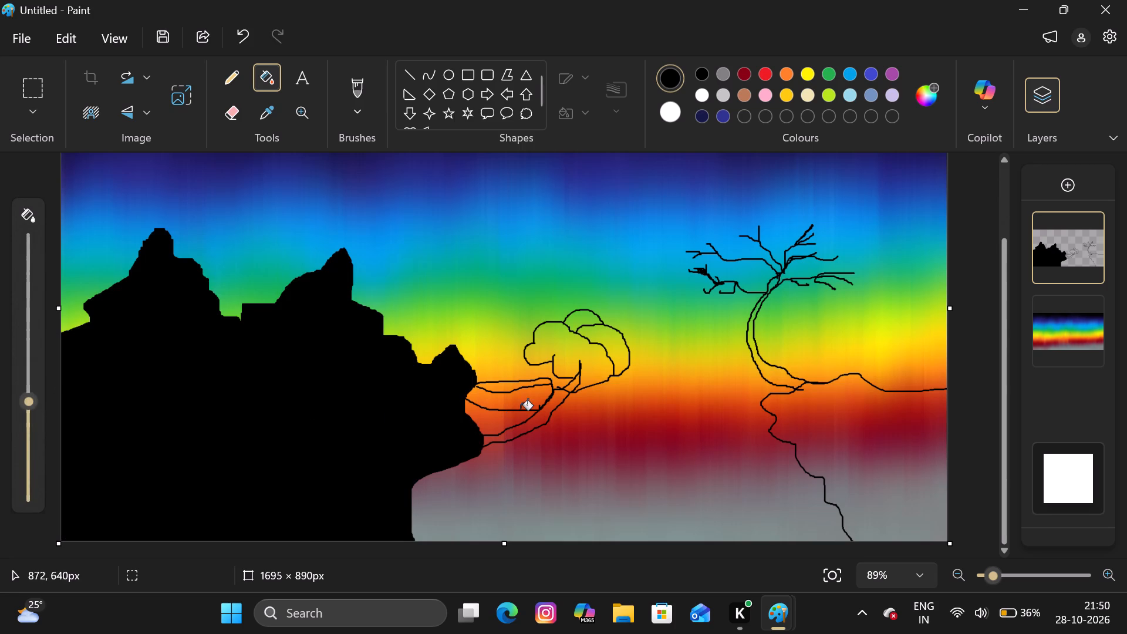
# Fill the ledge jutting from the left cliff and the leaning tree's trunk and round crown with black.
pyautogui.click(533, 396)
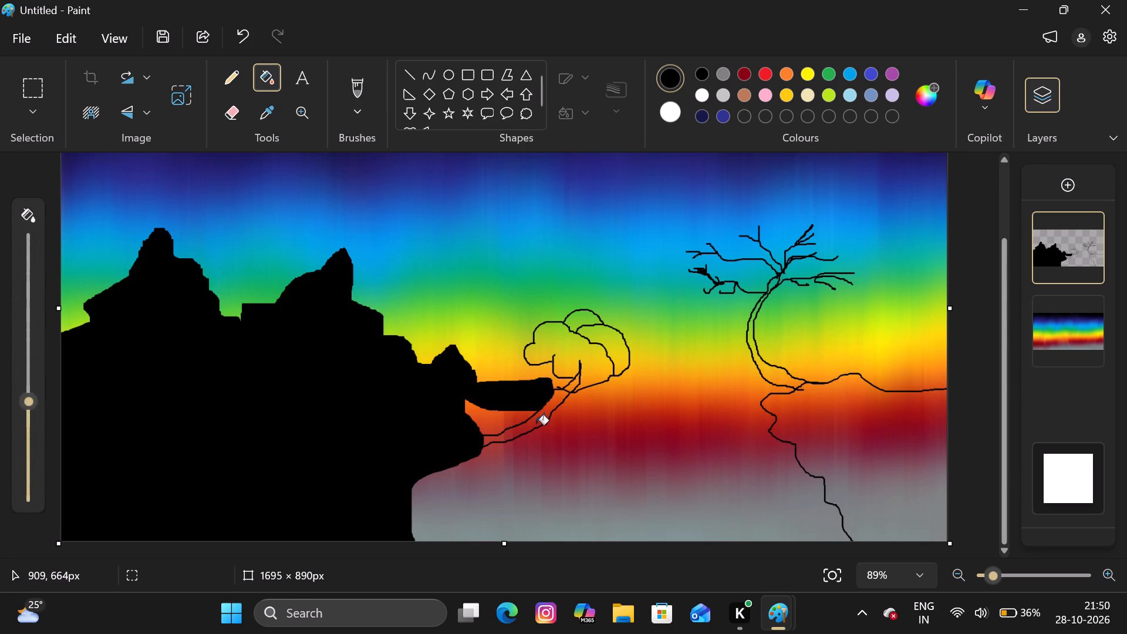
pyautogui.click(536, 424)
pyautogui.click(591, 358)
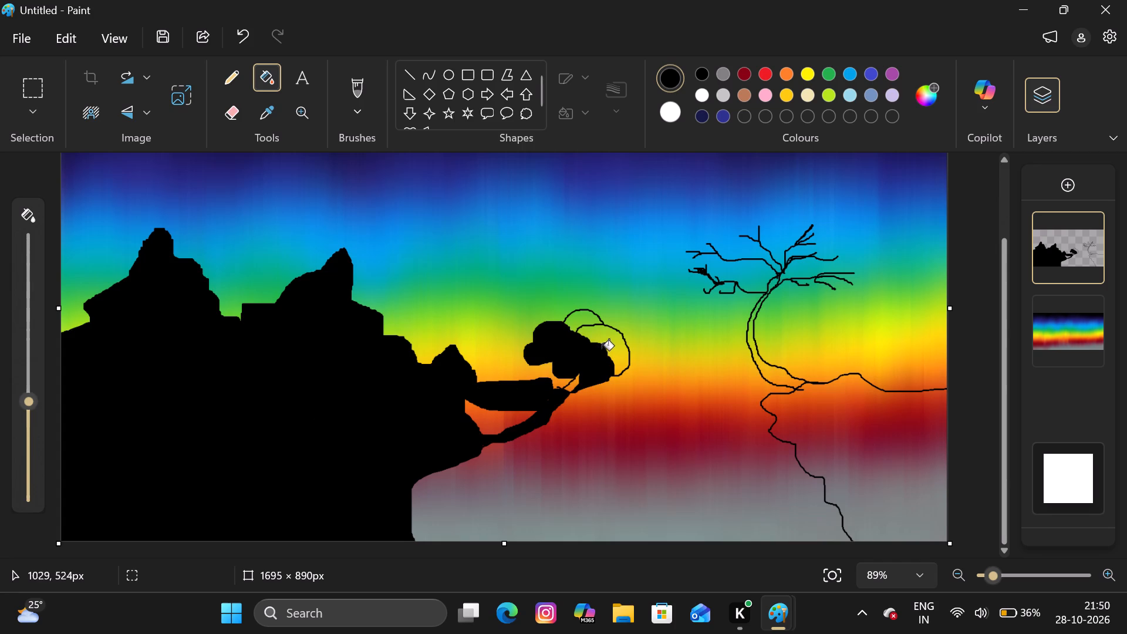
pyautogui.moveTo(608, 345); pyautogui.dragTo(576, 318)
pyautogui.moveTo(576, 318); pyautogui.dragTo(576, 325)
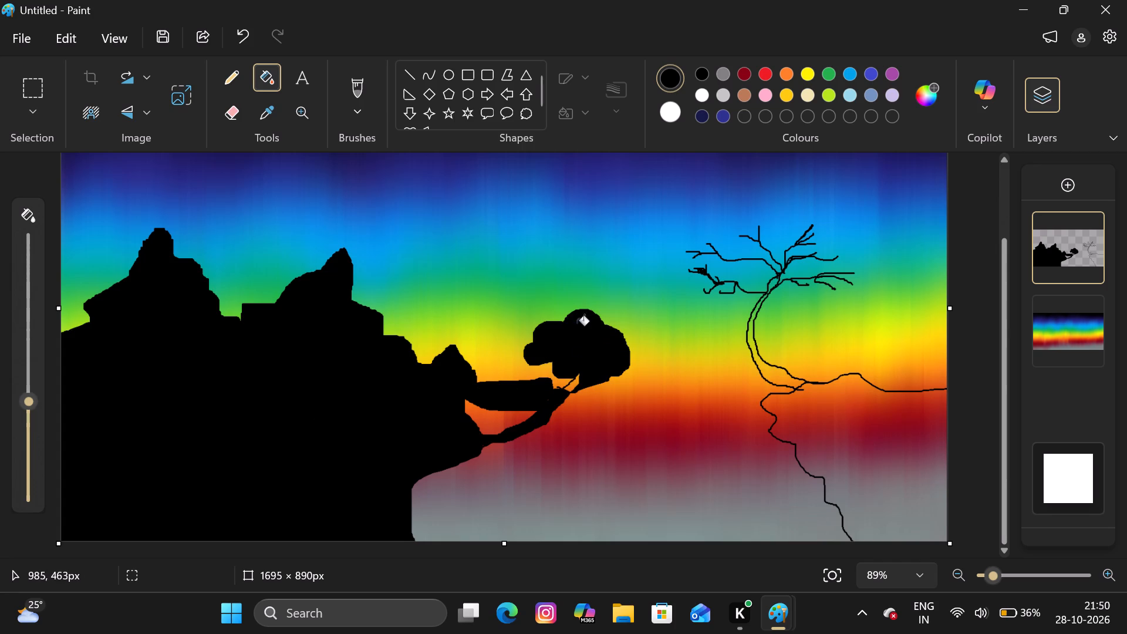
pyautogui.moveTo(576, 325); pyautogui.dragTo(572, 390)
pyautogui.click(572, 386)
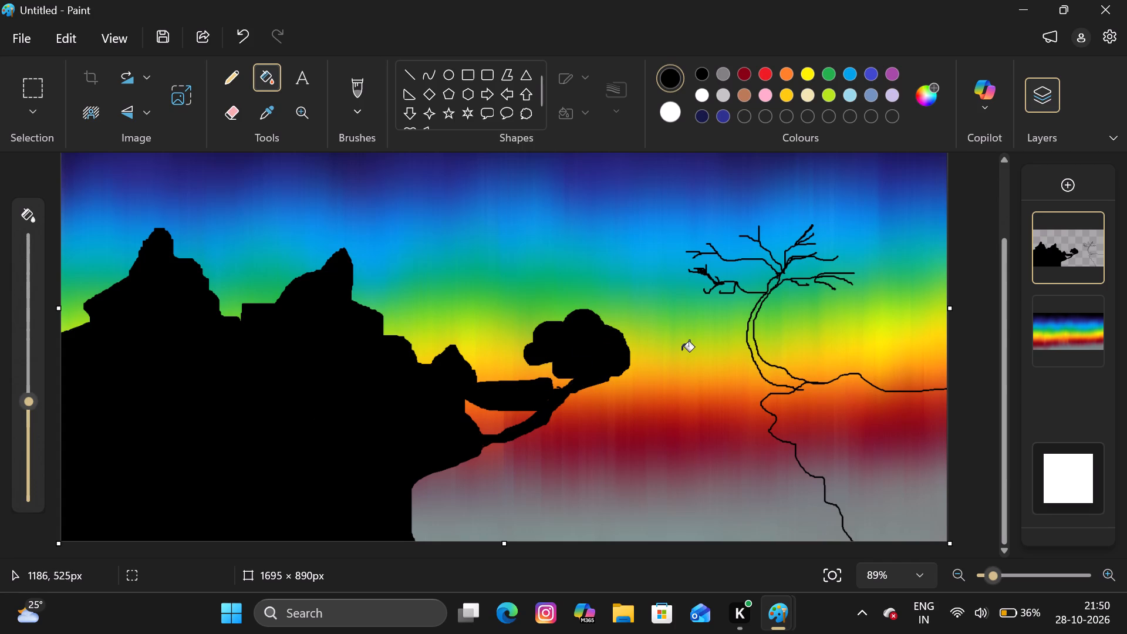
# Fill the right cliff and the curved tree trunk on top of it with black.
pyautogui.click(761, 305)
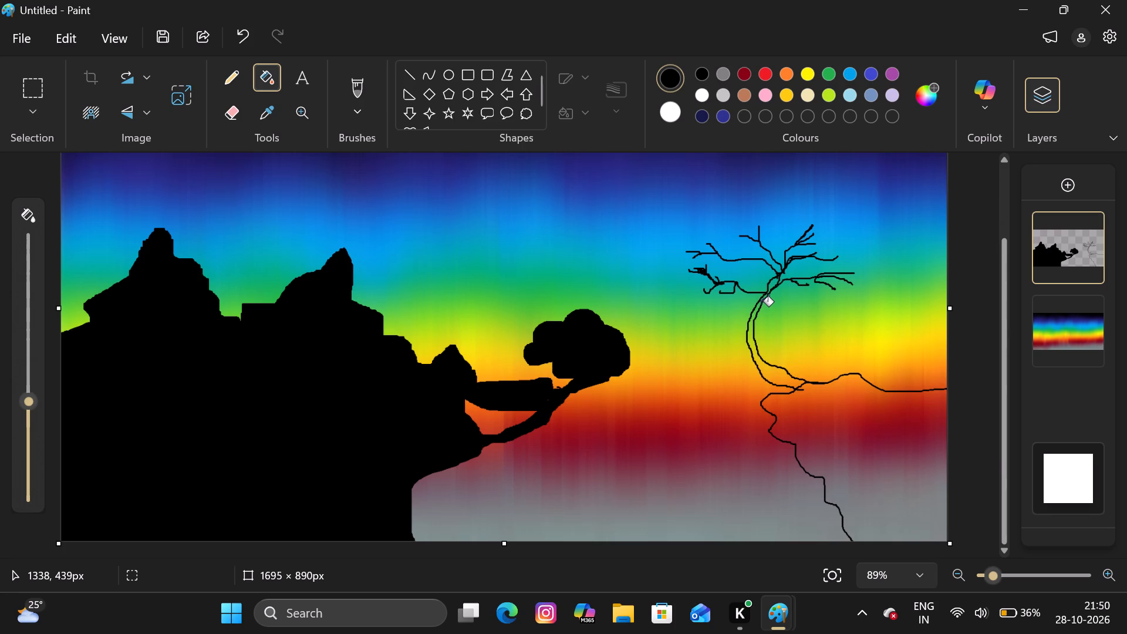
pyautogui.click(761, 305)
pyautogui.click(860, 452)
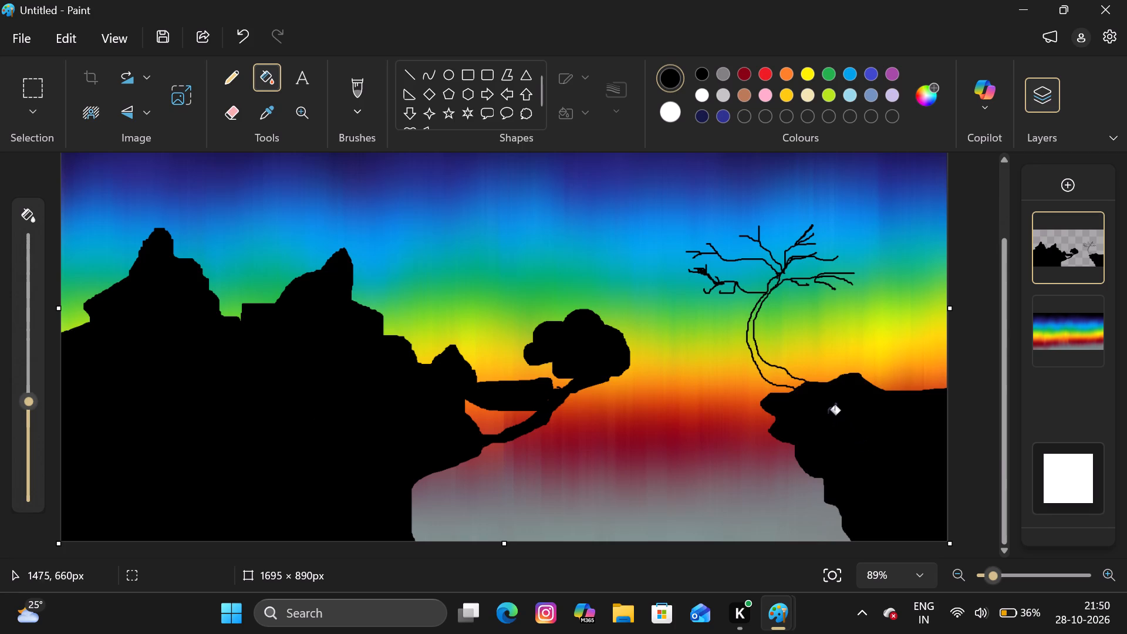
pyautogui.click(785, 379)
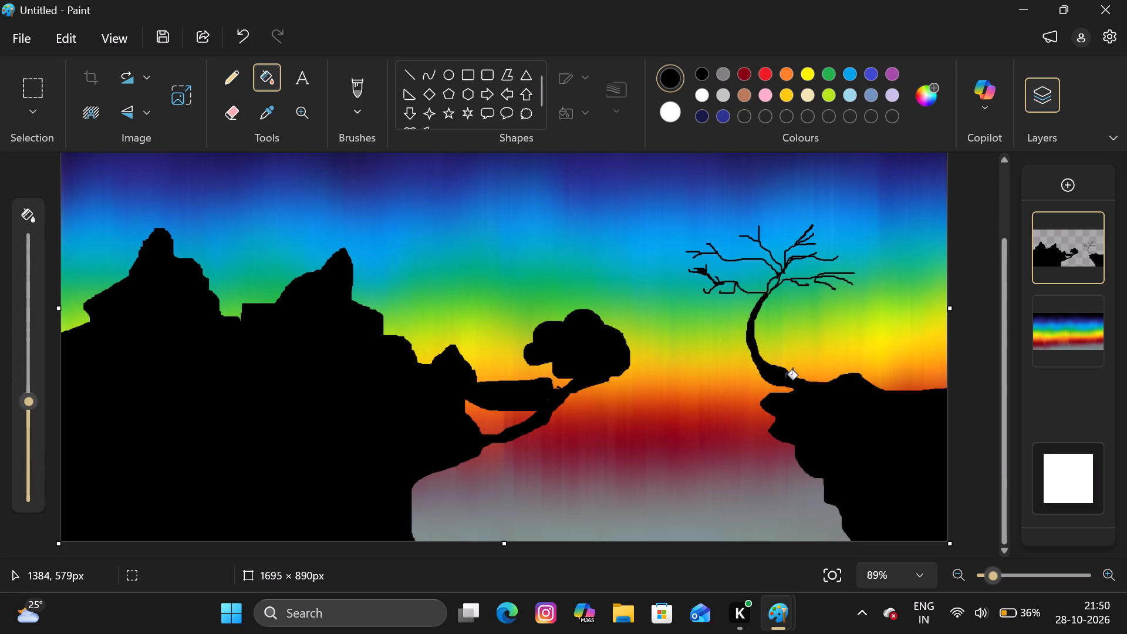
# Close the remaining gaps where the curved tree's trunk meets its bare branches with black, using the brush and Fill tool.
pyautogui.click(772, 285)
pyautogui.click(345, 88)
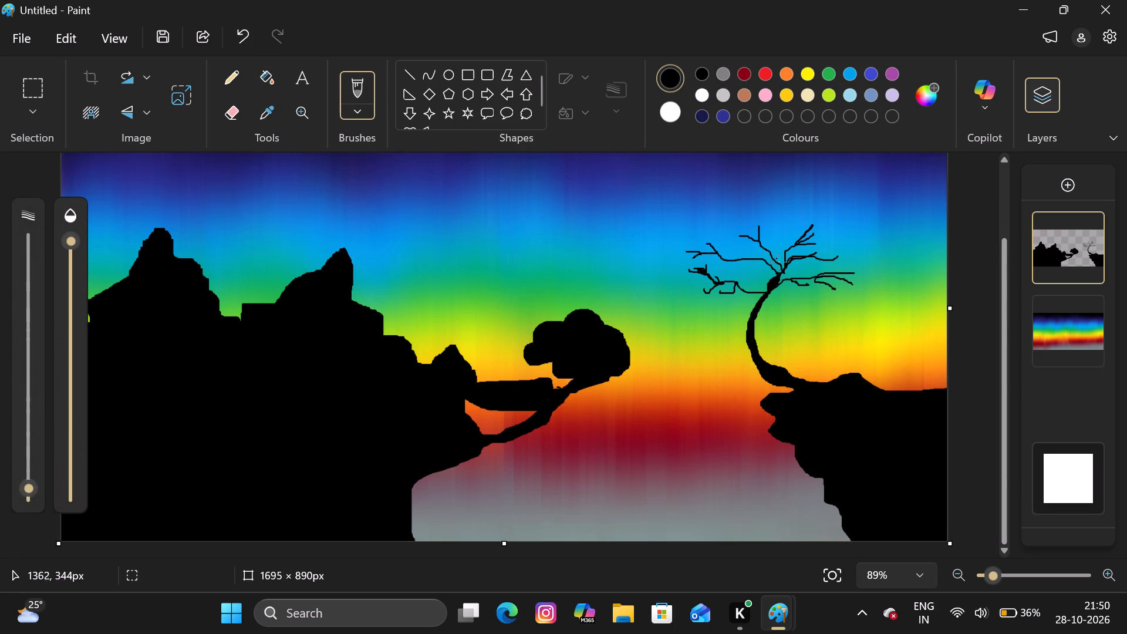
pyautogui.click(781, 265)
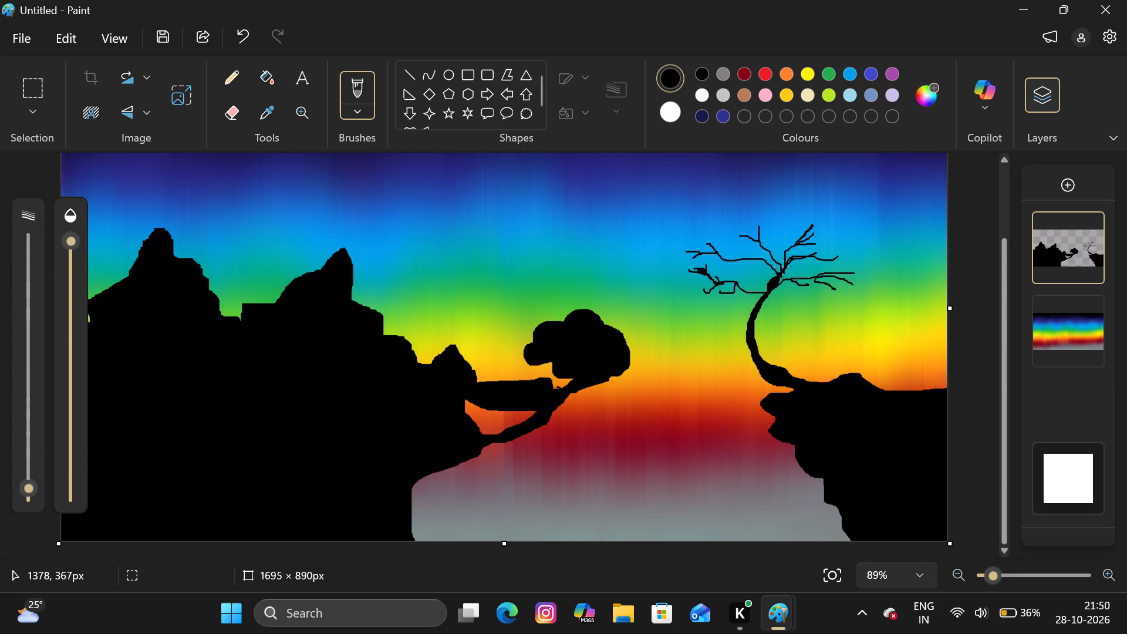
pyautogui.click(777, 264)
pyautogui.click(277, 76)
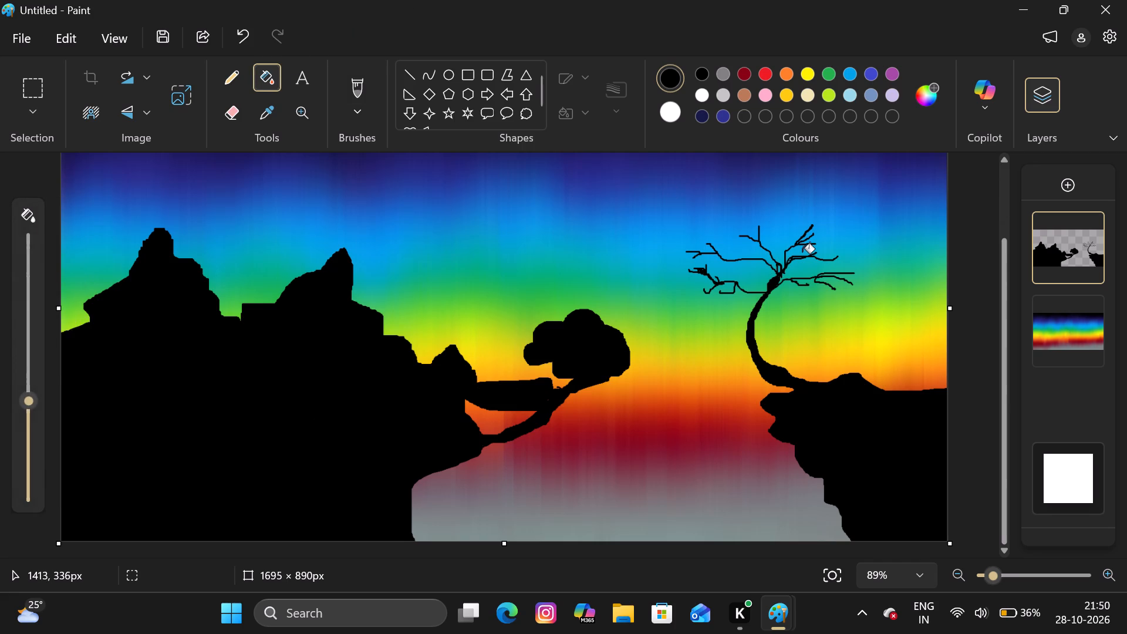
pyautogui.keyDown('ctrl'); pyautogui.scroll(3, 802, 252); pyautogui.keyUp('ctrl')
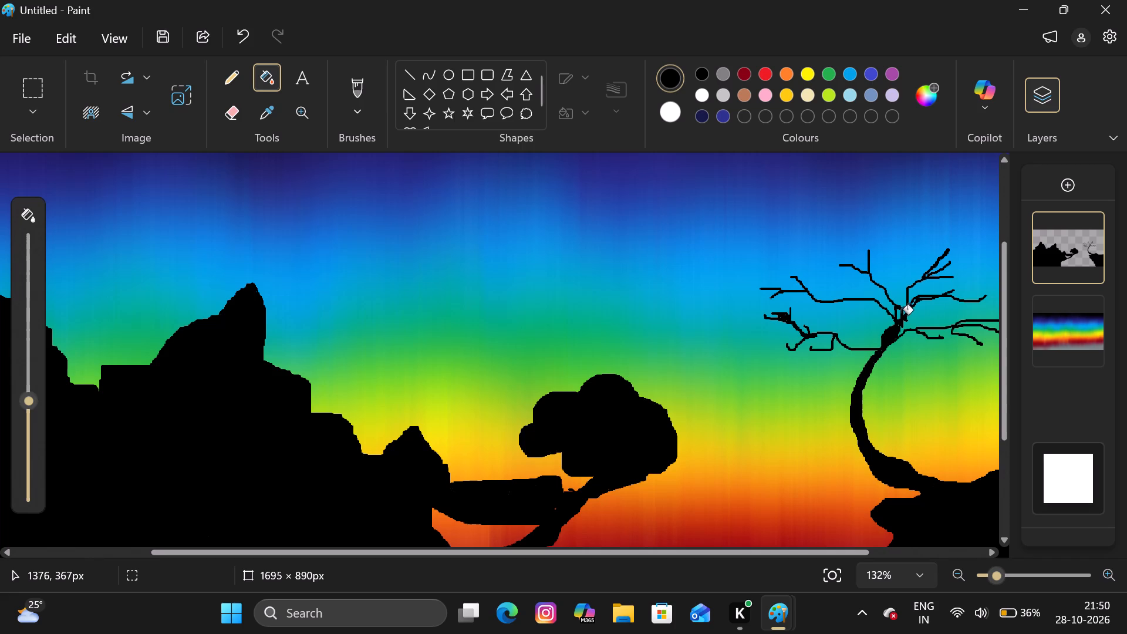
pyautogui.click(899, 313)
# Add a new empty layer above the silhouette layer.
pyautogui.keyDown('ctrl'); pyautogui.scroll(-3, 912, 342); pyautogui.keyUp('ctrl')
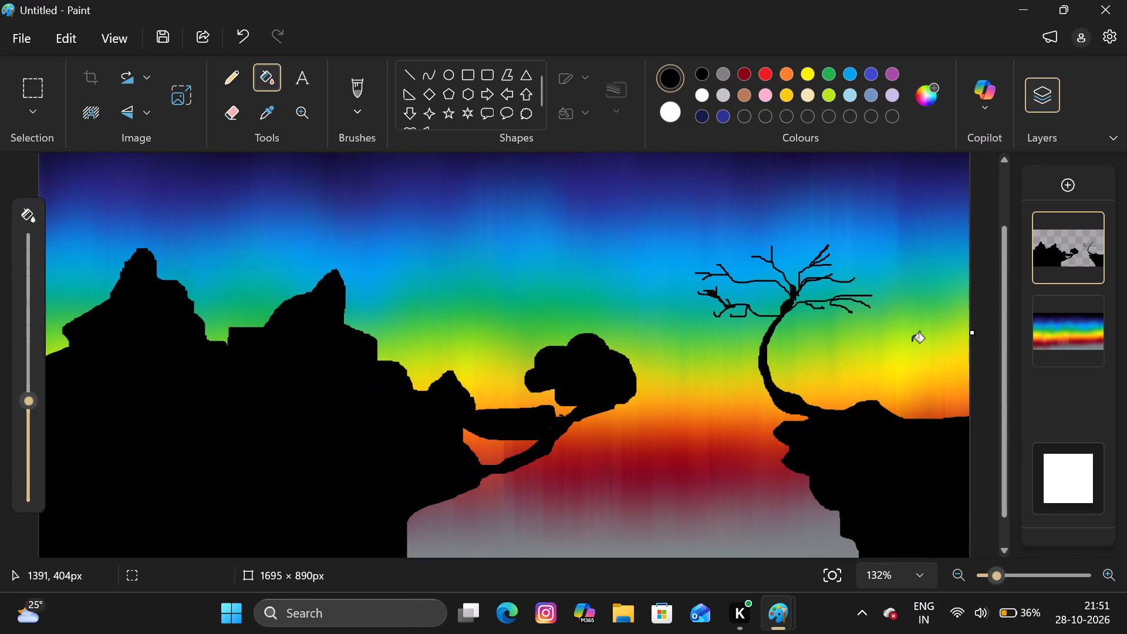
pyautogui.keyDown('ctrl'); pyautogui.scroll(-2, 912, 342); pyautogui.keyUp('ctrl')
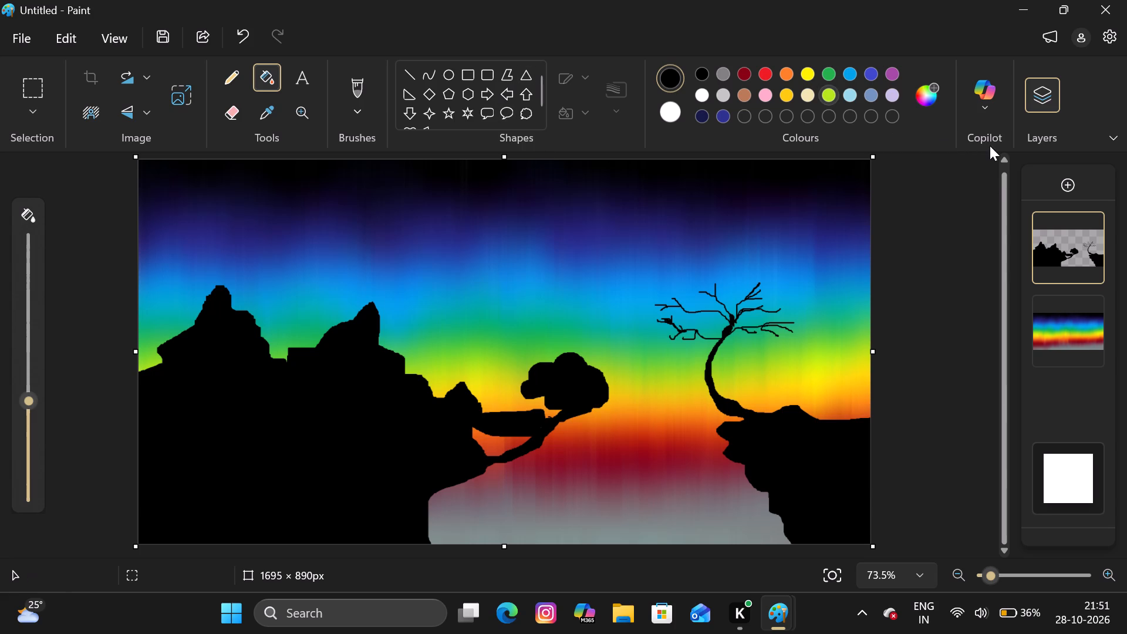
pyautogui.click(1069, 180)
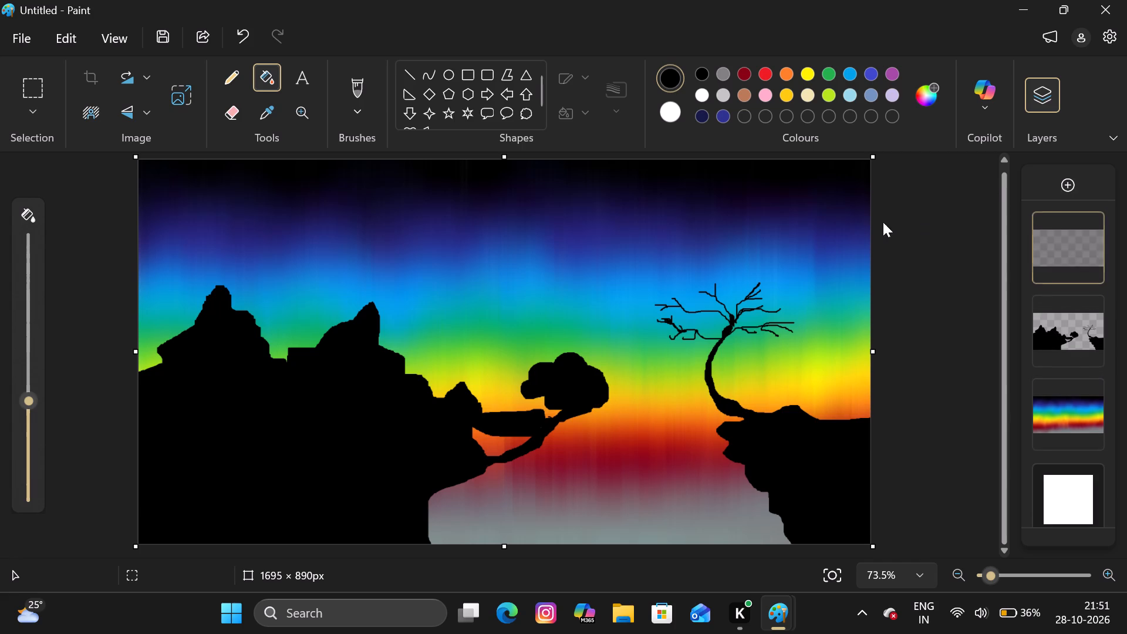
# Draw a large white circle outline about 667 × 685 px on the new layer, spanning the round-crowned tree and the curved bare tree.
pyautogui.click(451, 70)
pyautogui.click(706, 98)
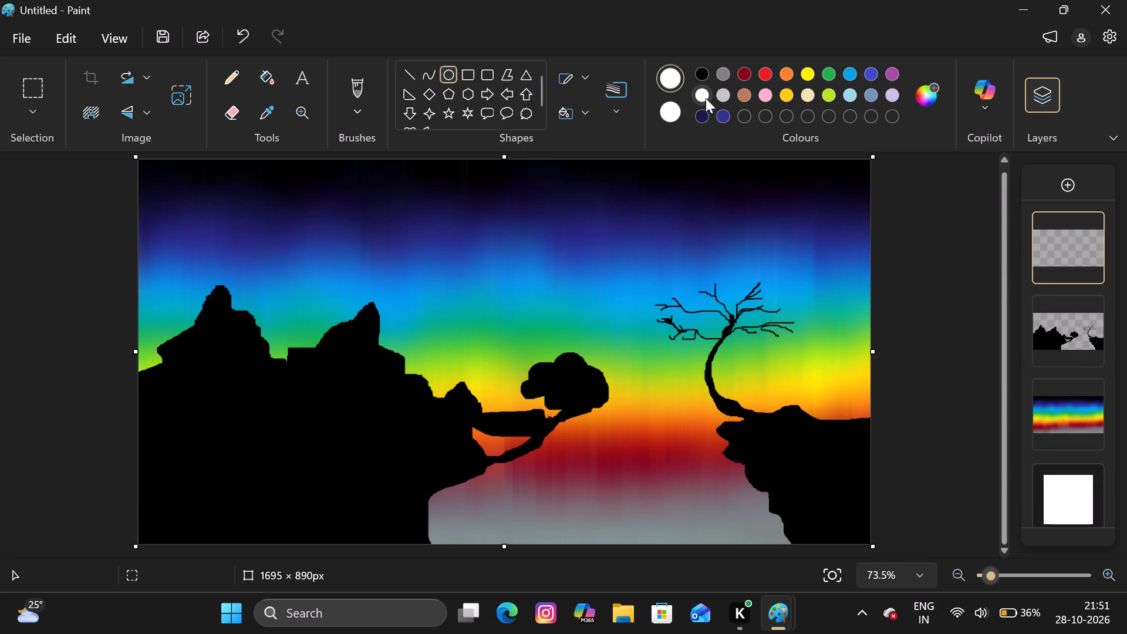
pyautogui.moveTo(576, 473); pyautogui.dragTo(690, 298)
pyautogui.moveTo(630, 296); pyautogui.dragTo(611, 235)
pyautogui.moveTo(689, 352); pyautogui.dragTo(777, 341)
pyautogui.moveTo(581, 353); pyautogui.dragTo(522, 335)
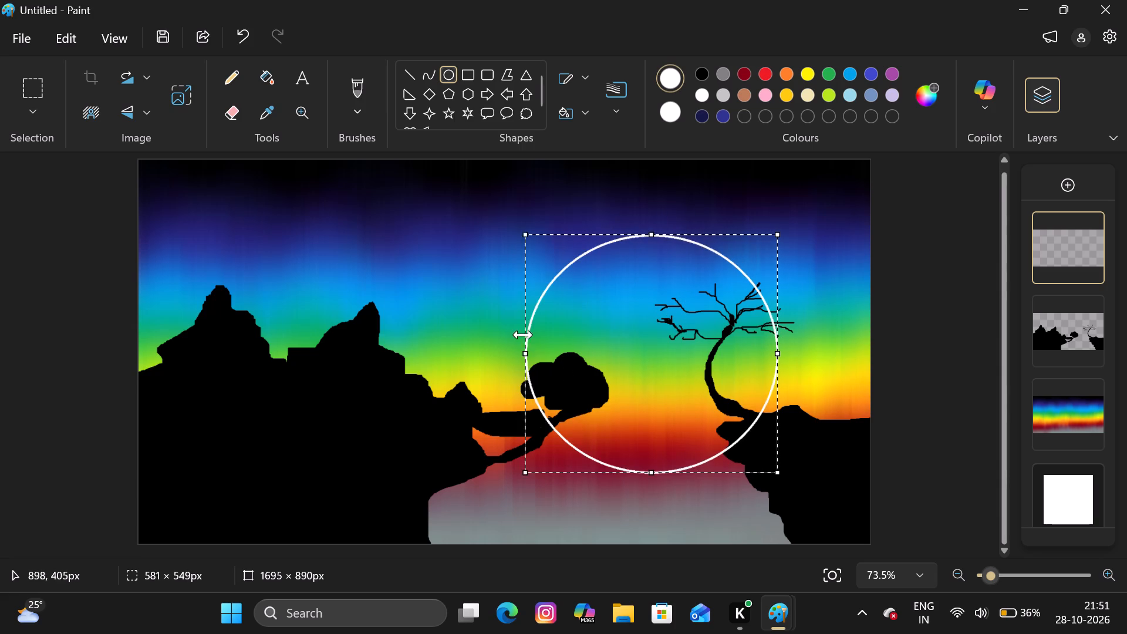
pyautogui.moveTo(522, 335); pyautogui.dragTo(515, 332)
pyautogui.moveTo(639, 475); pyautogui.dragTo(646, 498)
pyautogui.moveTo(648, 240); pyautogui.dragTo(648, 207)
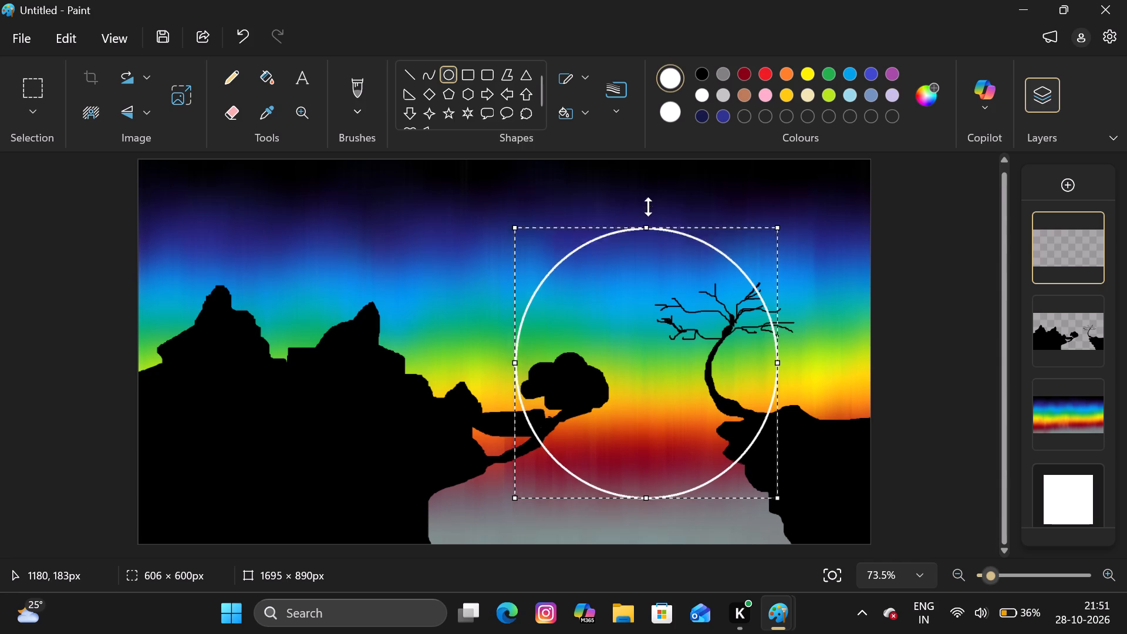
pyautogui.moveTo(648, 207); pyautogui.dragTo(648, 202)
pyautogui.moveTo(771, 353); pyautogui.dragTo(790, 353)
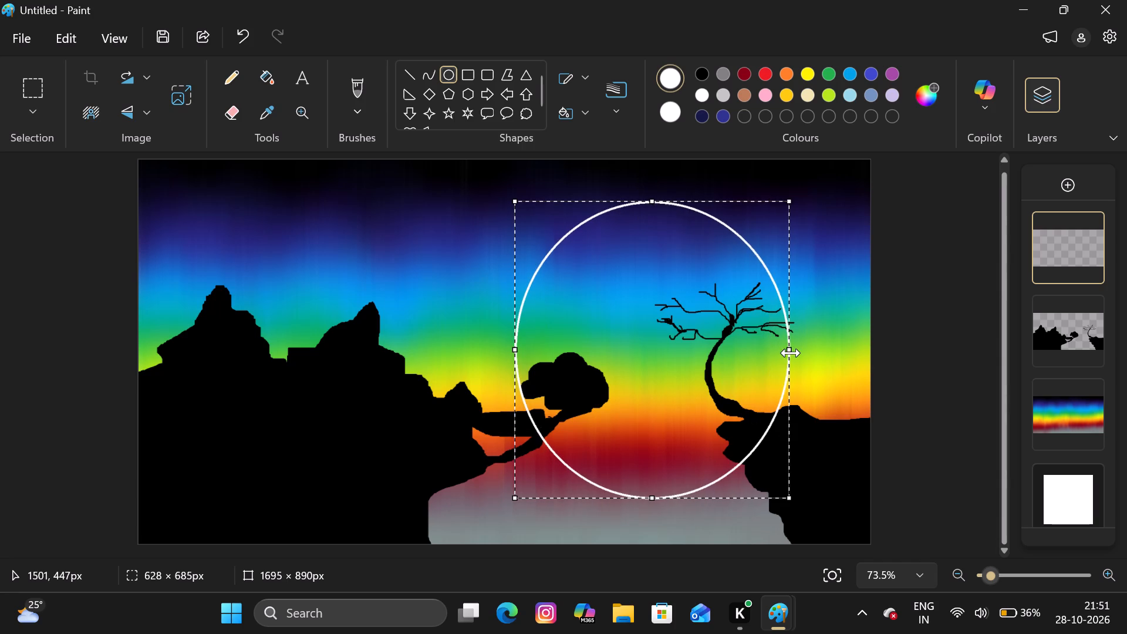
pyautogui.moveTo(790, 353); pyautogui.dragTo(804, 353)
pyautogui.moveTo(671, 349); pyautogui.dragTo(666, 346)
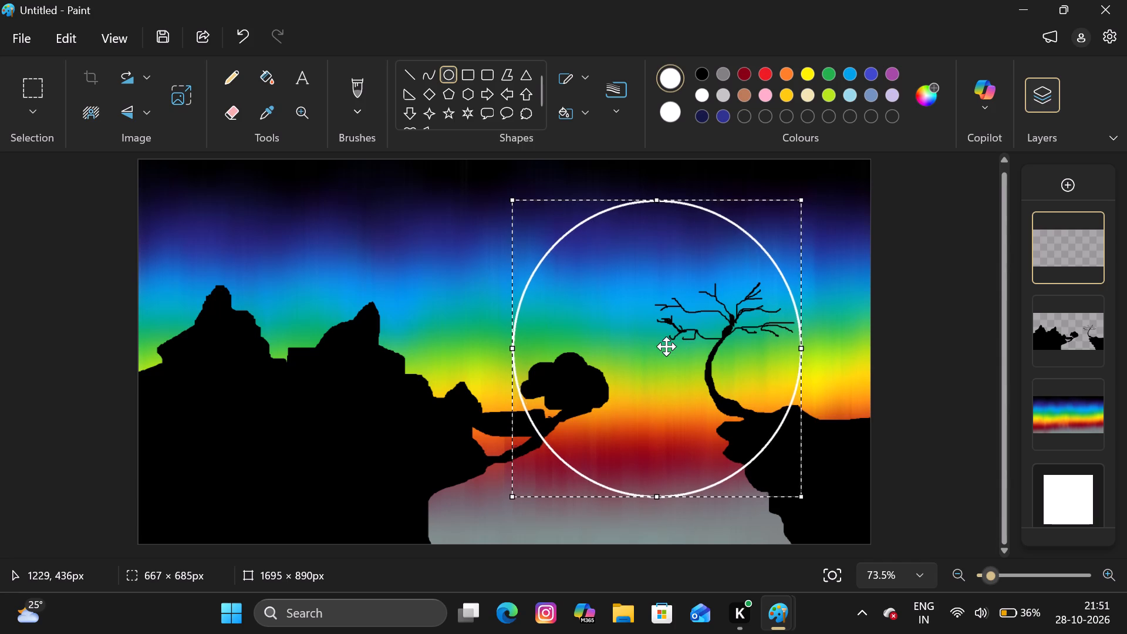
pyautogui.moveTo(666, 346); pyautogui.dragTo(659, 337)
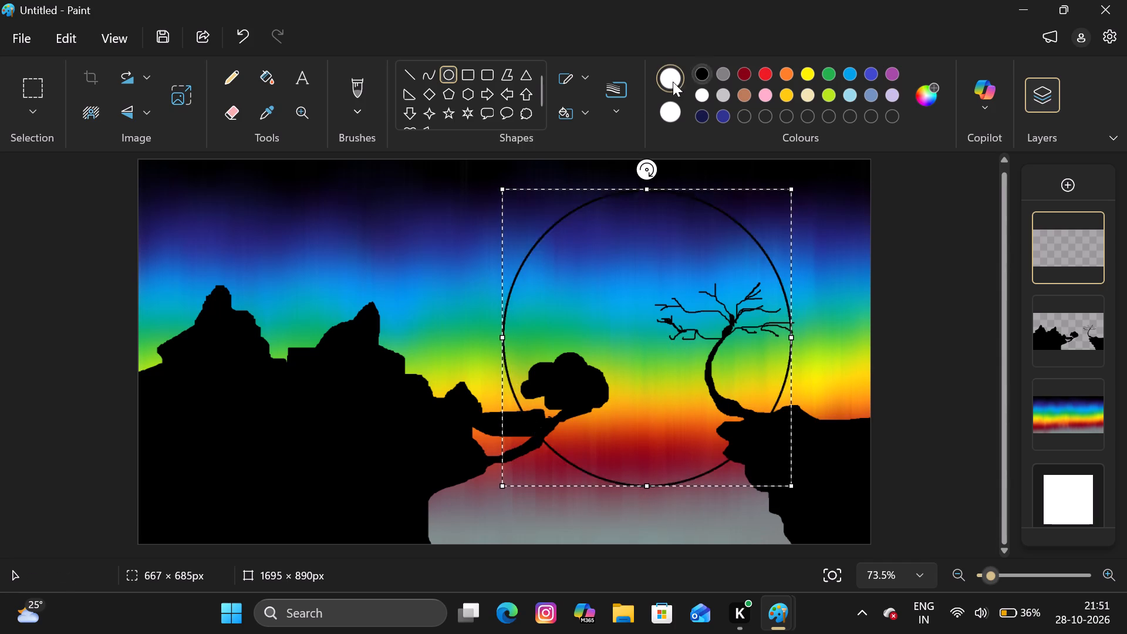
# Fill the large circle with white using the Fill tool.
pyautogui.click(271, 72)
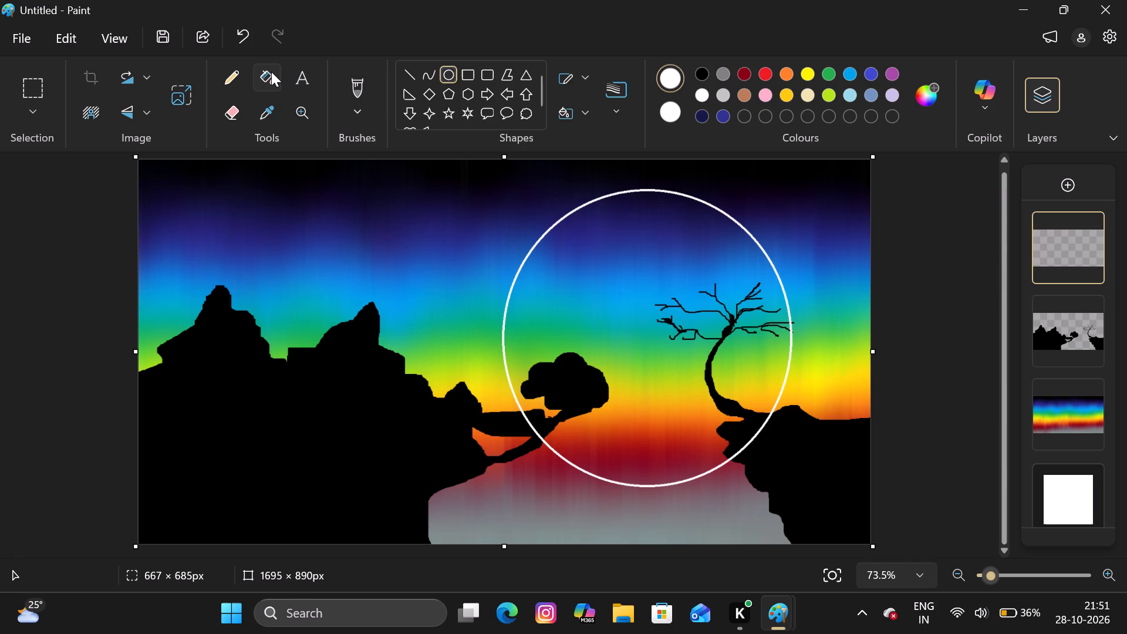
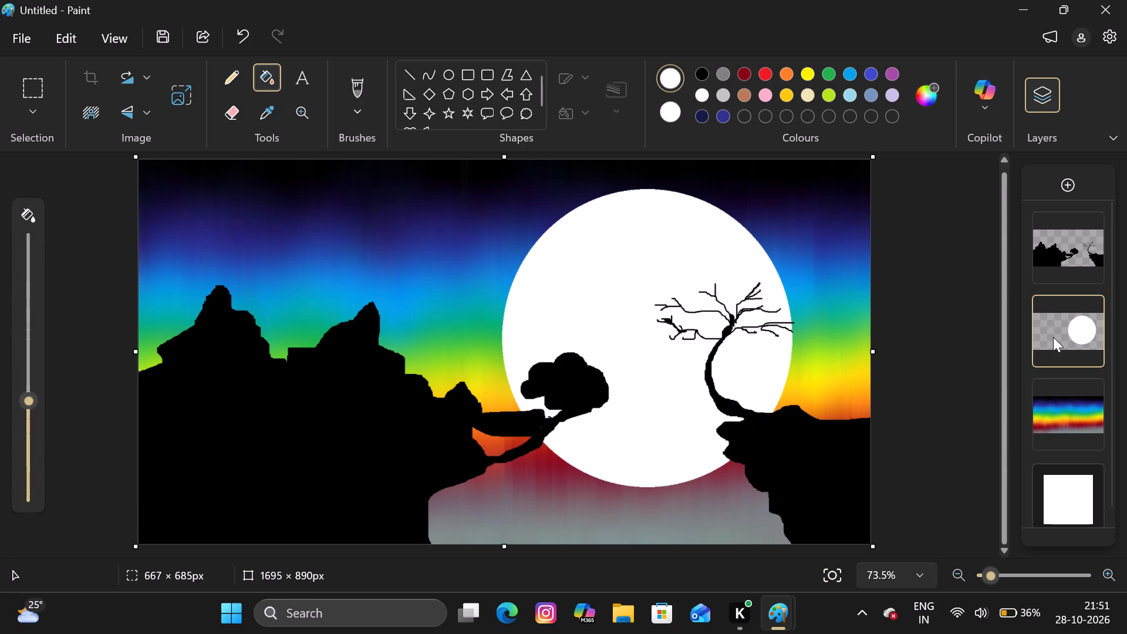
# Choose the Airbrush and set its paint to a custom sky blue, #85EBFF.
pyautogui.click(349, 113)
pyautogui.click(419, 363)
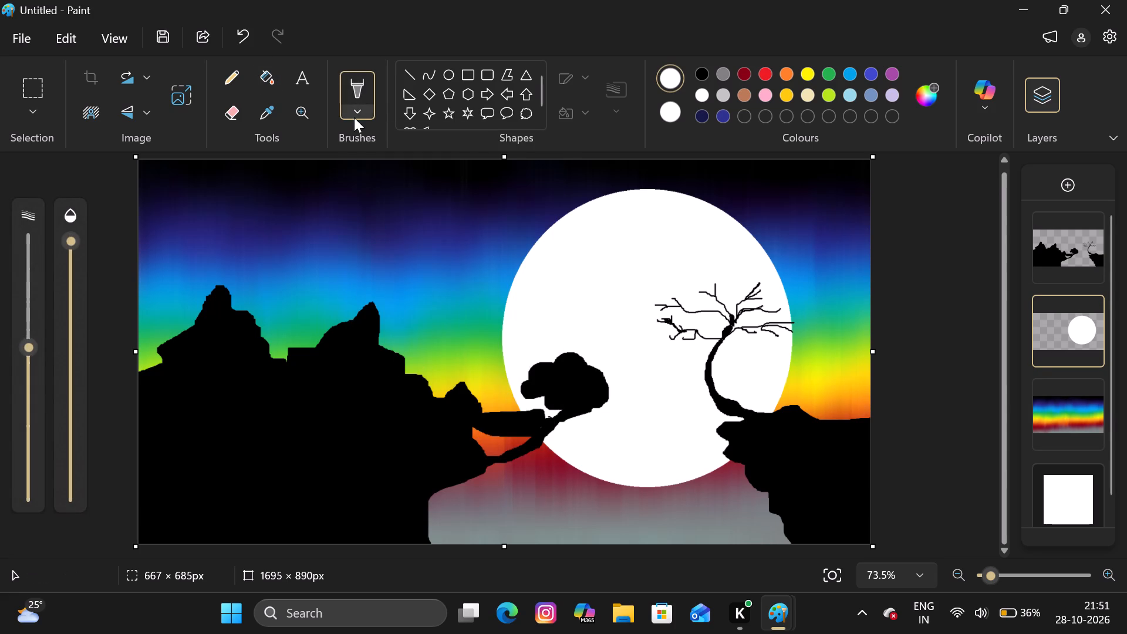
pyautogui.click(354, 117)
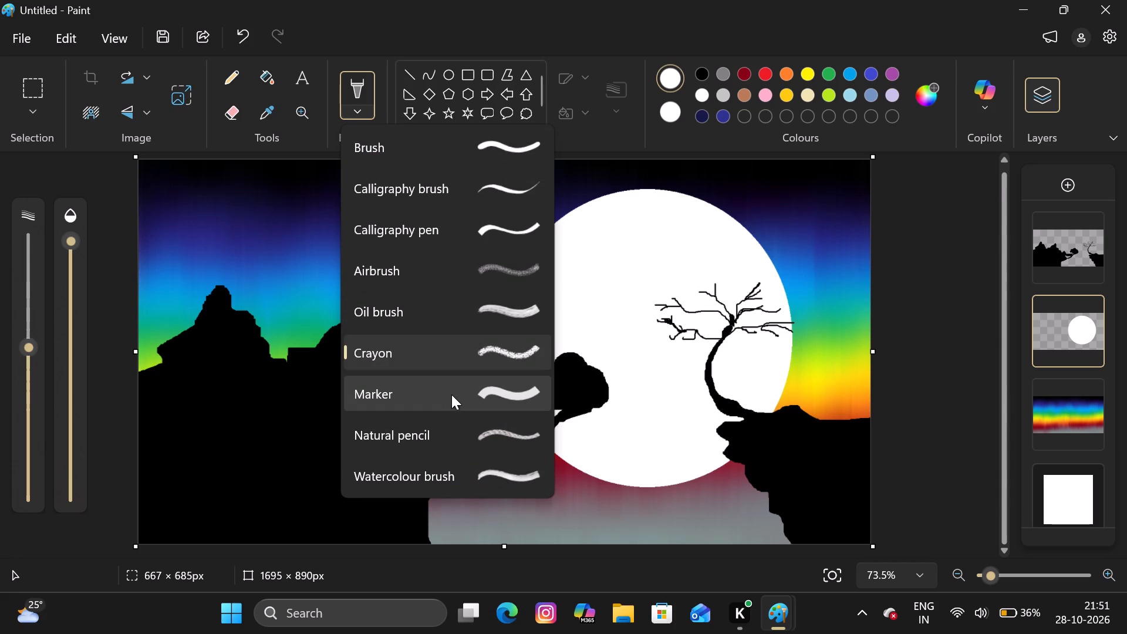
pyautogui.click(511, 258)
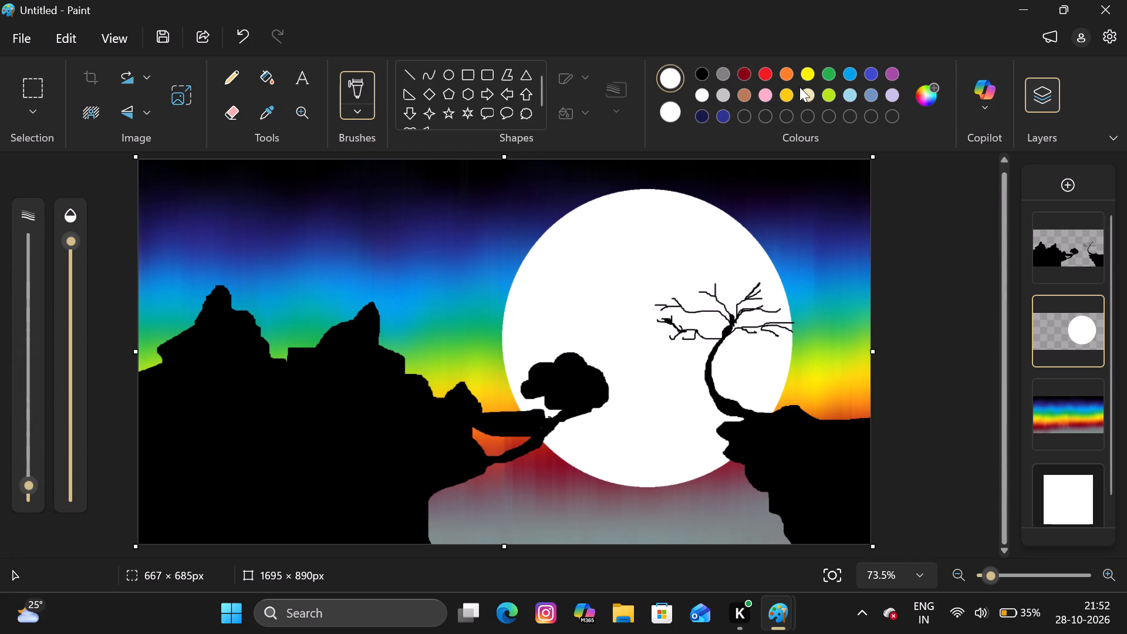
pyautogui.moveTo(895, 72); pyautogui.dragTo(933, 100)
pyautogui.click(933, 100)
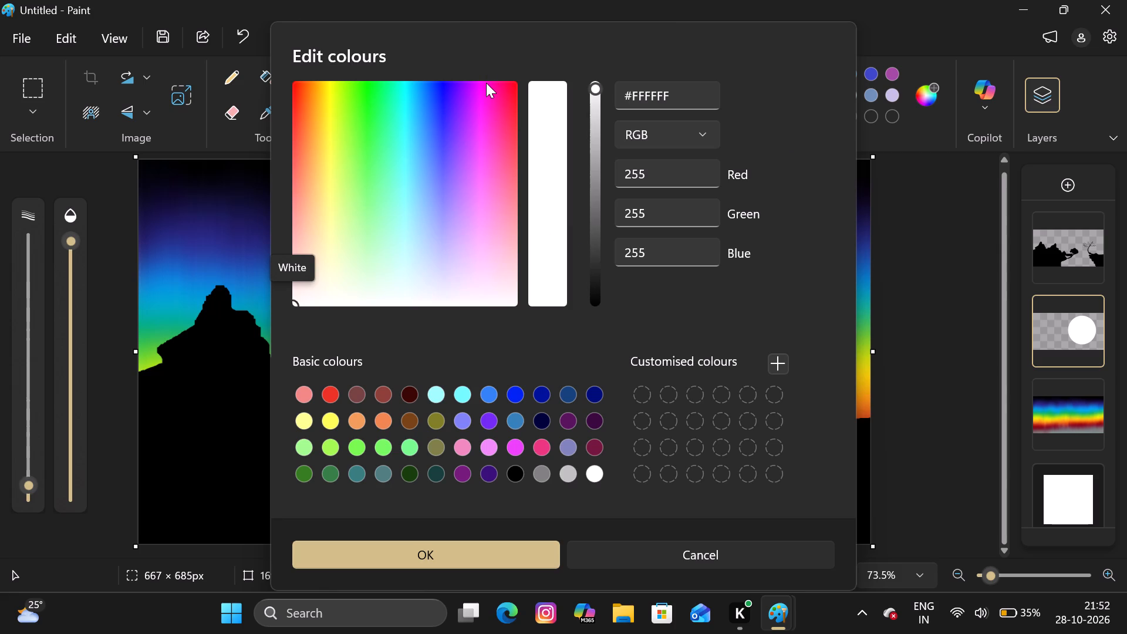
pyautogui.click(486, 83)
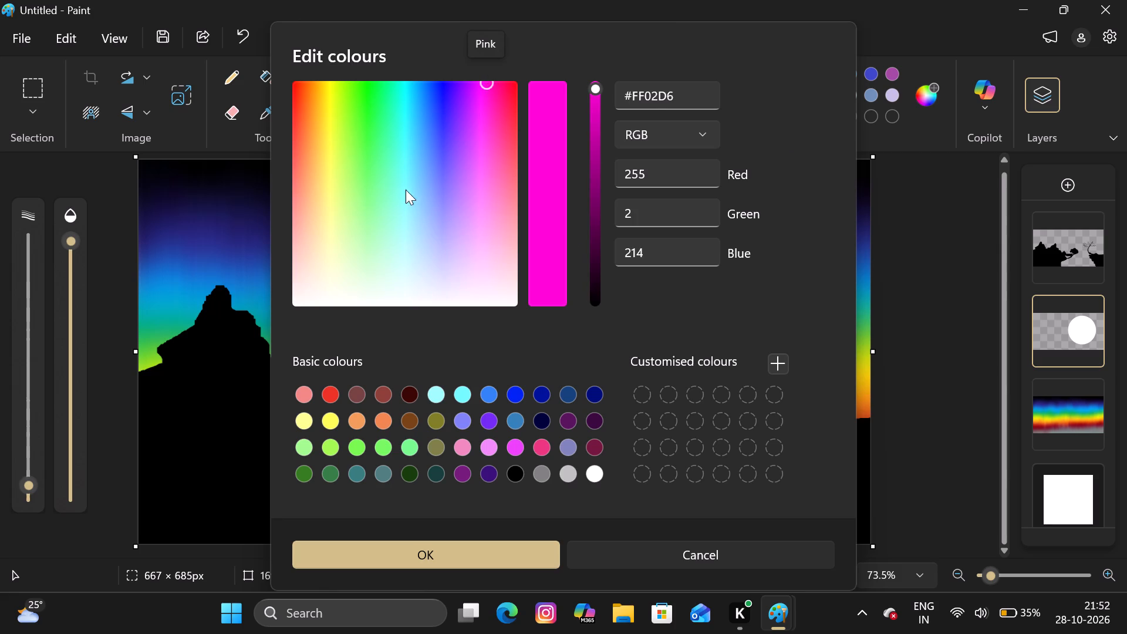
pyautogui.click(411, 198)
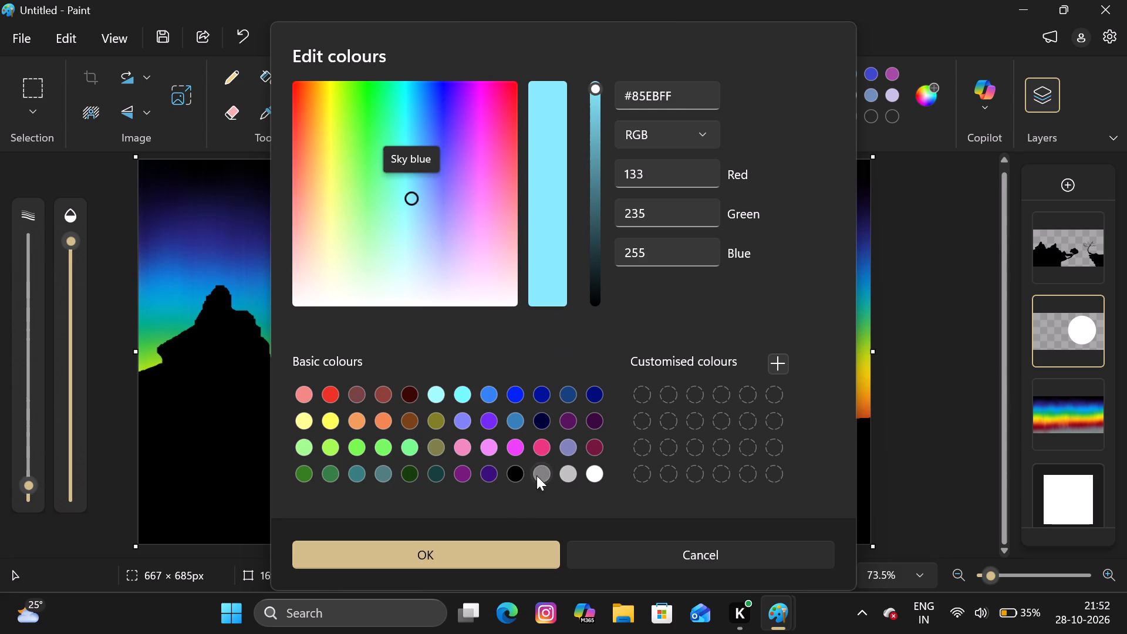
pyautogui.click(501, 562)
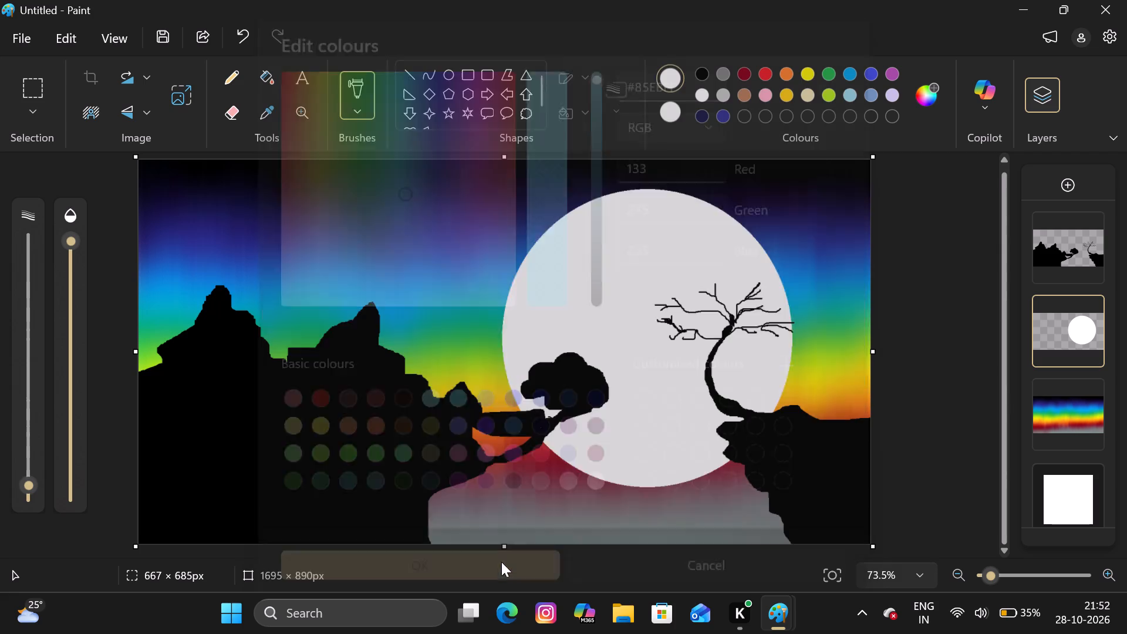
# Increase the airbrush size and spray sky-blue foliage around the outer left branches of the curved bare tree, on the circle's layer.
pyautogui.keyDown('ctrl'); pyautogui.scroll(3, 714, 402); pyautogui.keyUp('ctrl')
pyautogui.scroll(1, 714, 402)
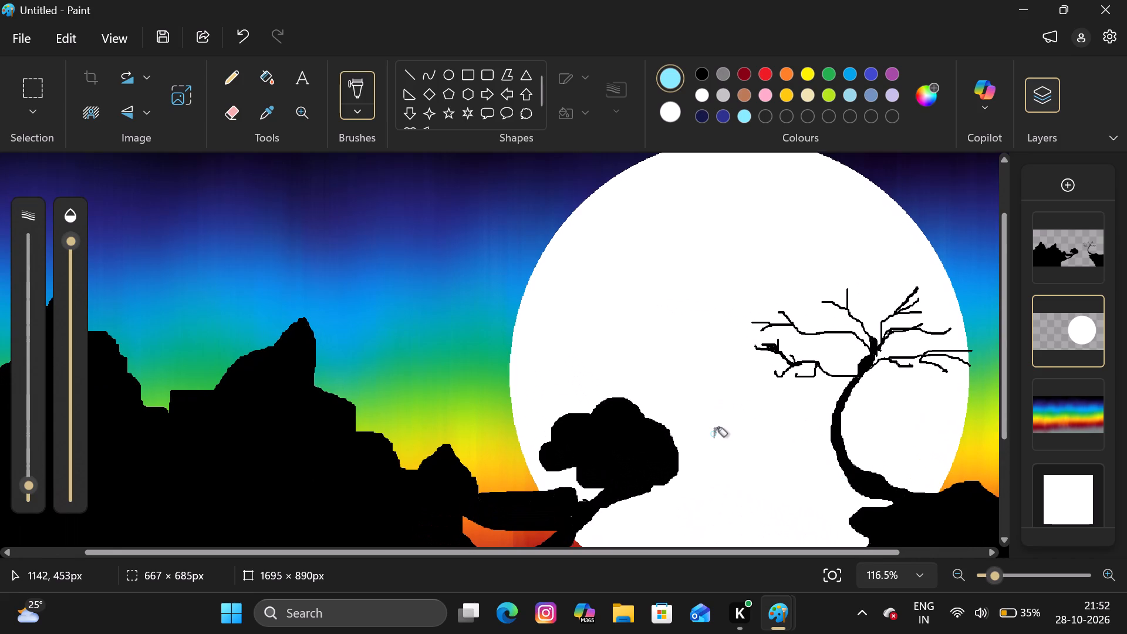
pyautogui.scroll(1, 714, 437)
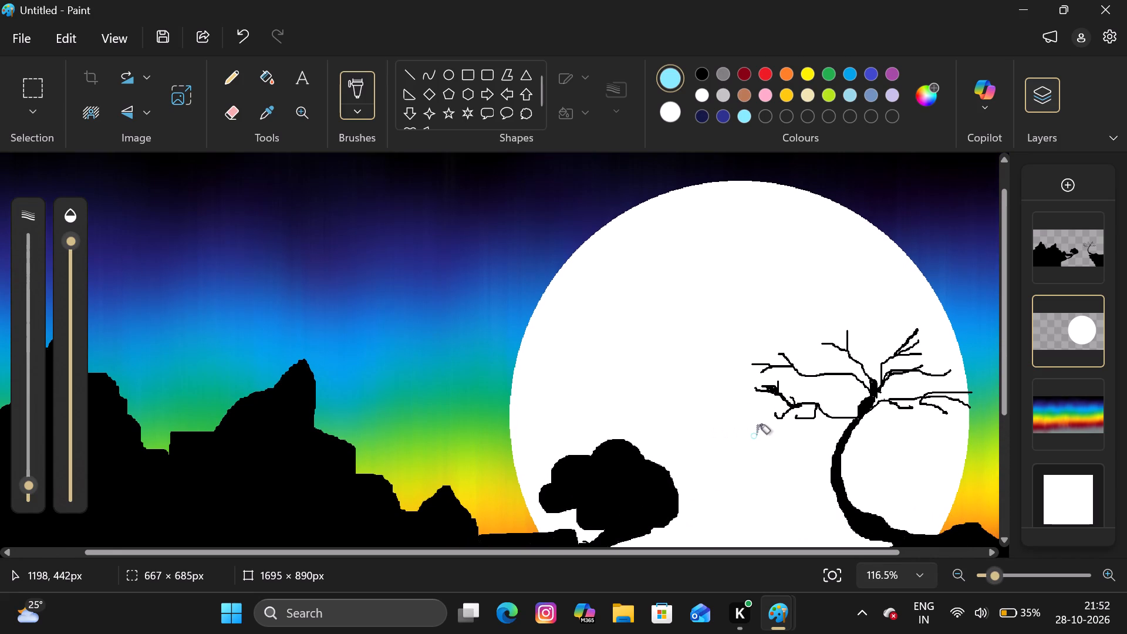
pyautogui.click(34, 454)
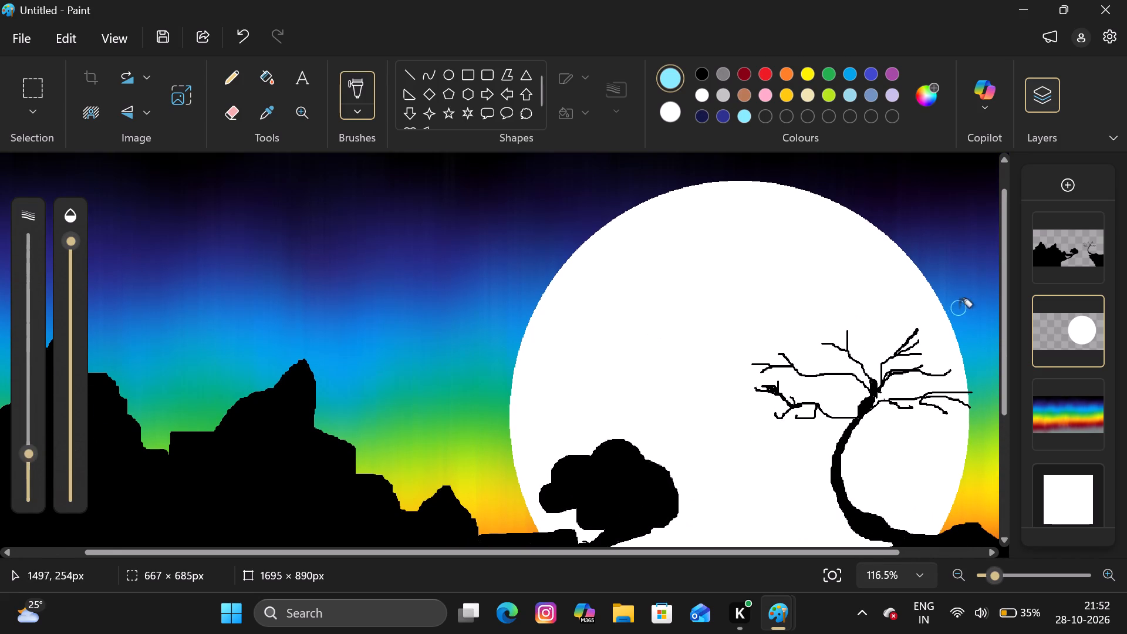
pyautogui.moveTo(784, 376); pyautogui.dragTo(742, 385)
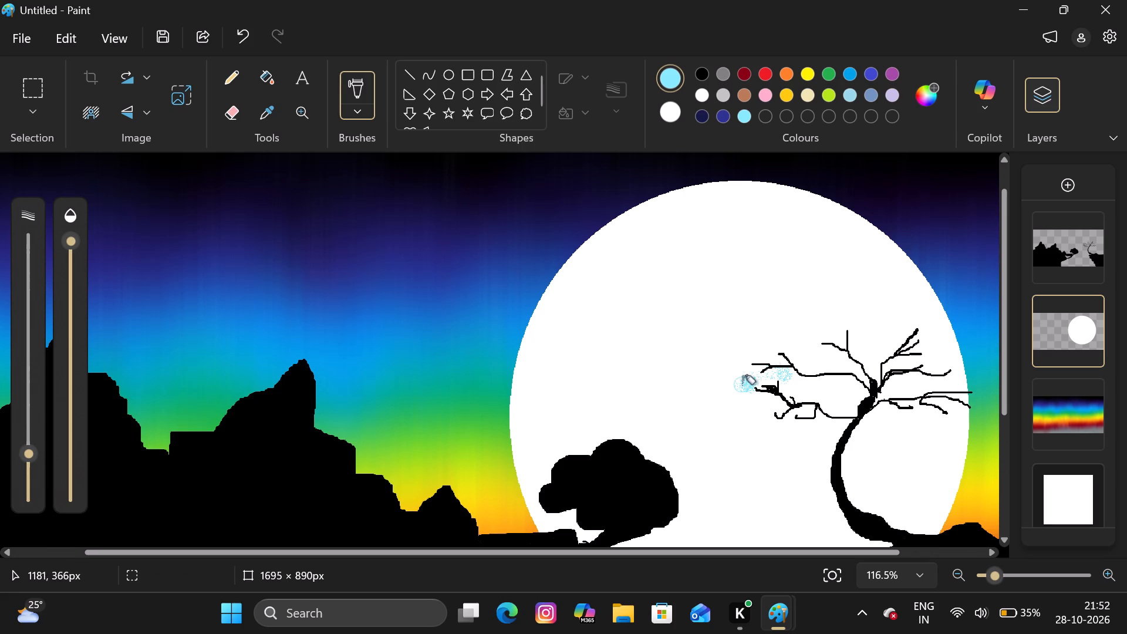
pyautogui.moveTo(742, 385); pyautogui.dragTo(780, 363)
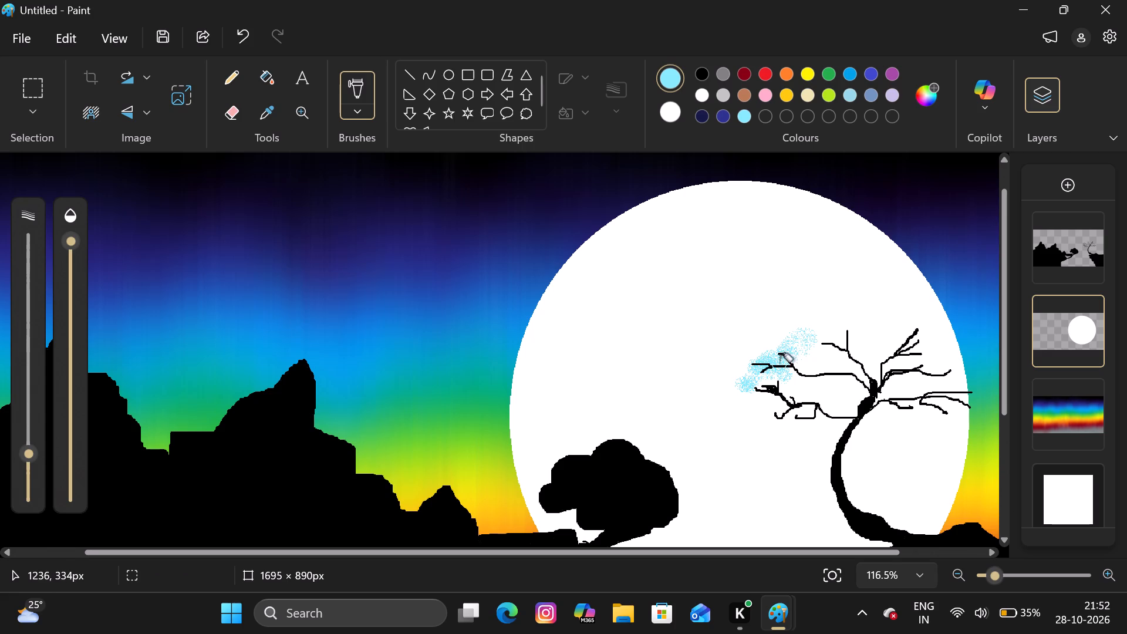
# Lower the airbrush opacity and spray a soft sky-blue crown of foliage across all the branches of the curved tree.
pyautogui.click(71, 343)
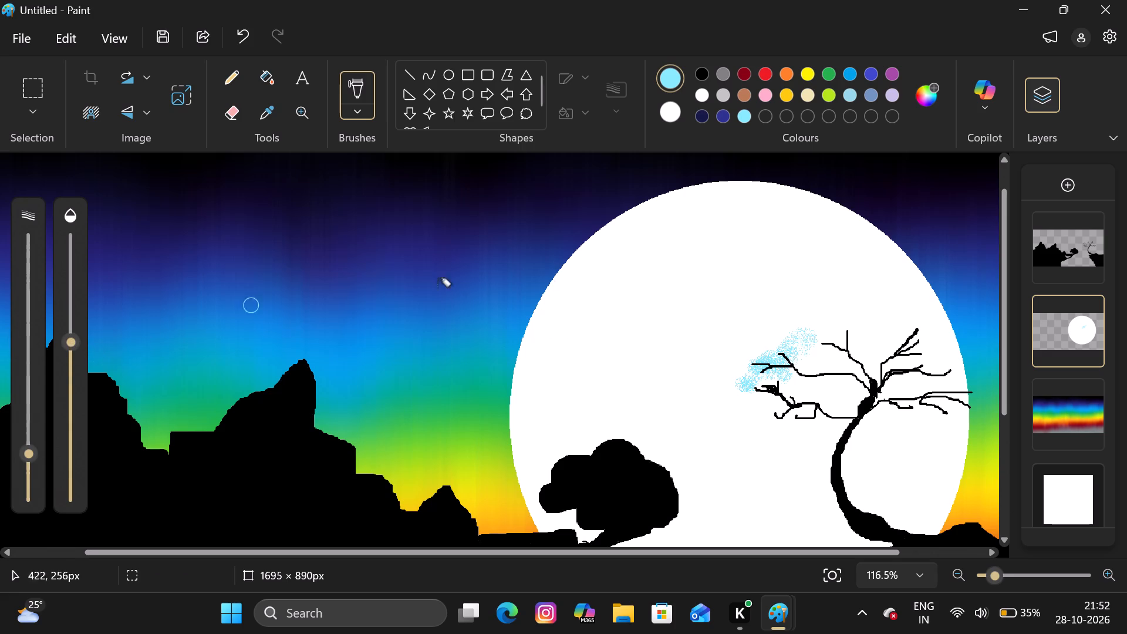
pyautogui.moveTo(838, 353); pyautogui.dragTo(821, 349)
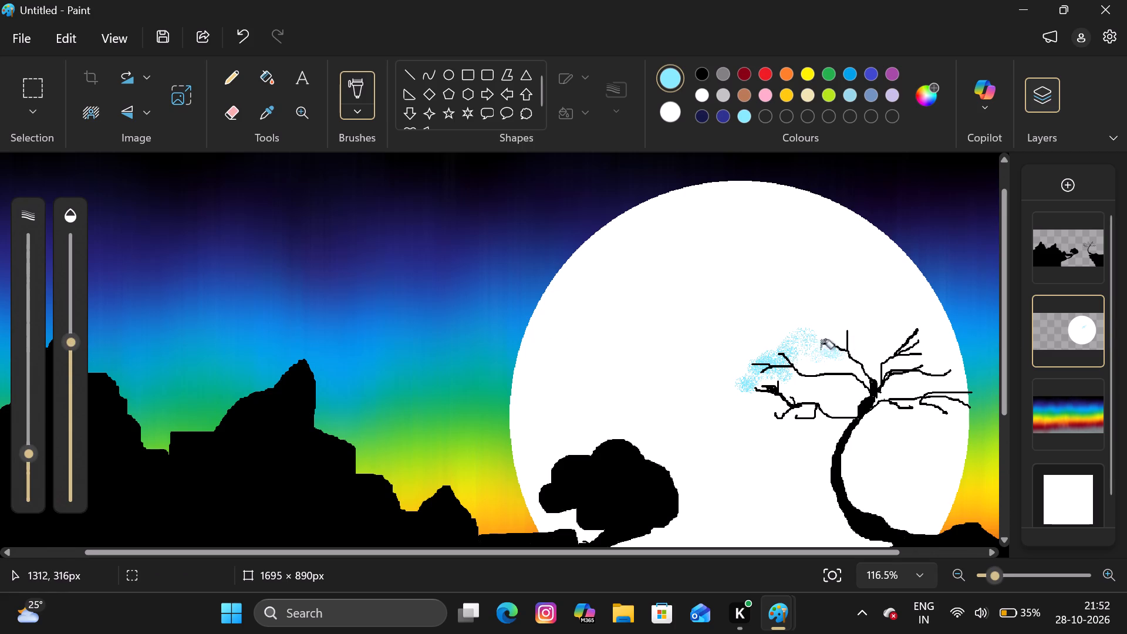
pyautogui.moveTo(821, 349); pyautogui.dragTo(815, 341)
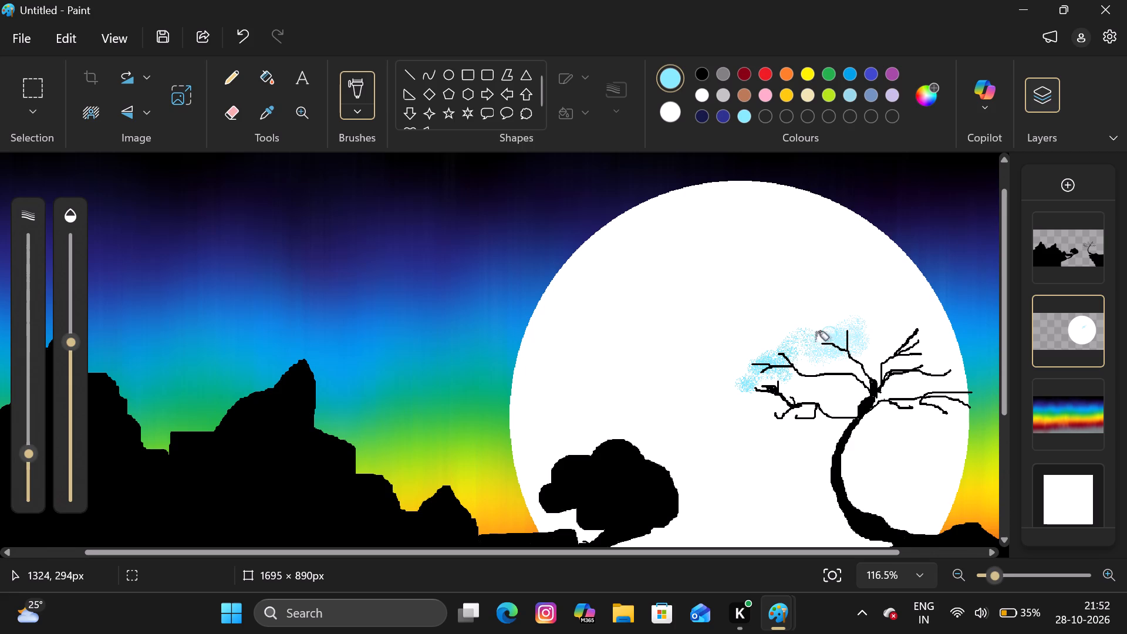
pyautogui.moveTo(815, 341); pyautogui.dragTo(789, 412)
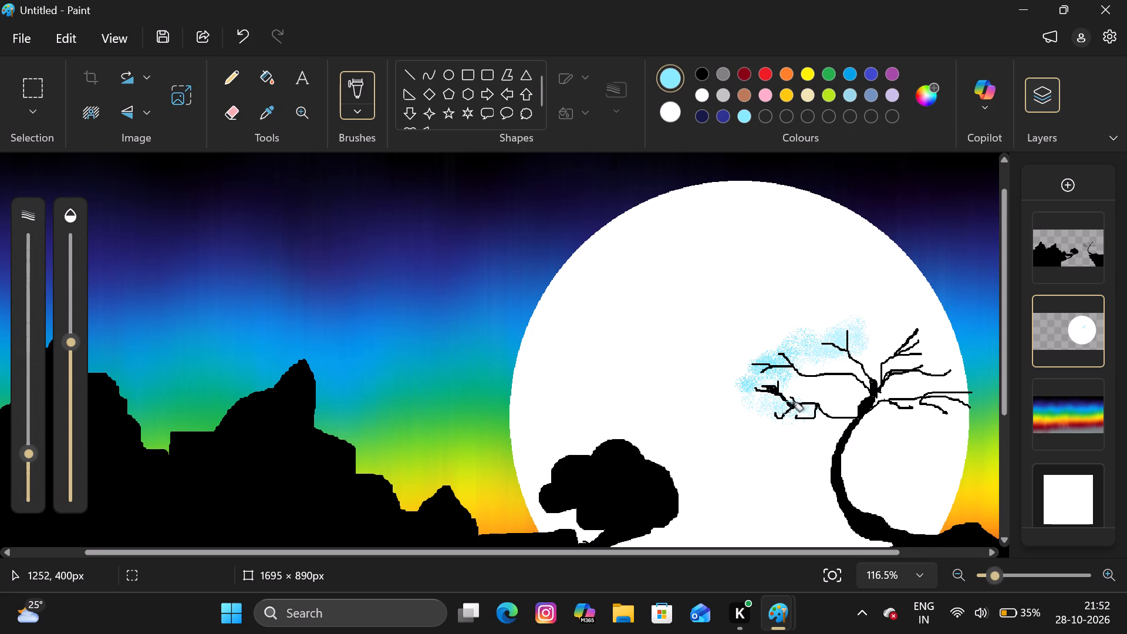
pyautogui.moveTo(789, 412); pyautogui.dragTo(873, 357)
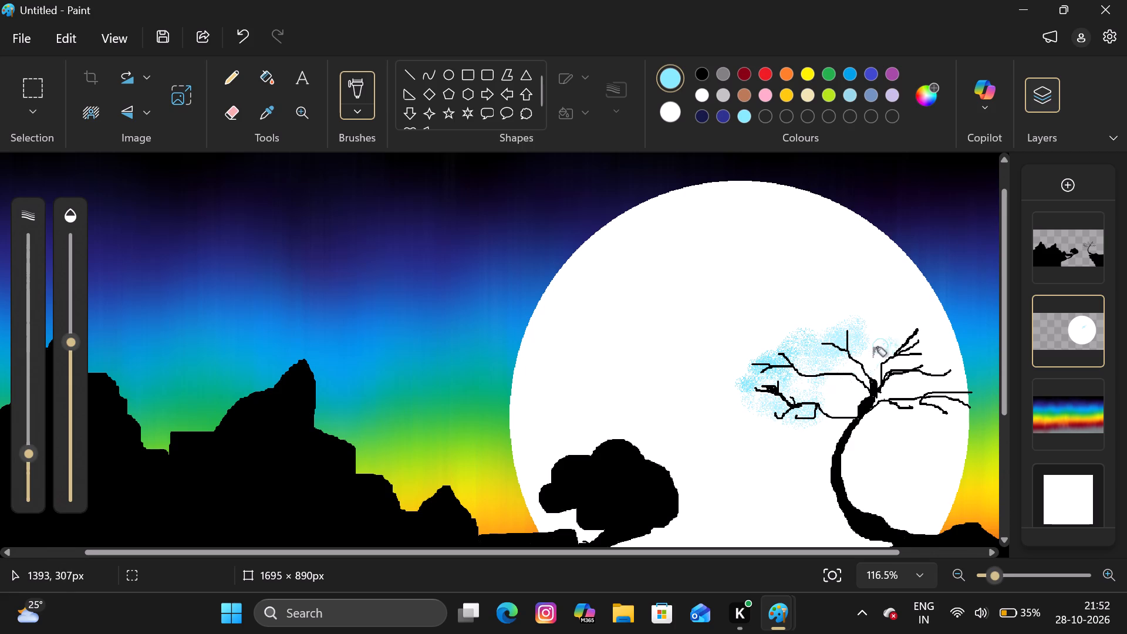
pyautogui.moveTo(873, 357); pyautogui.dragTo(962, 395)
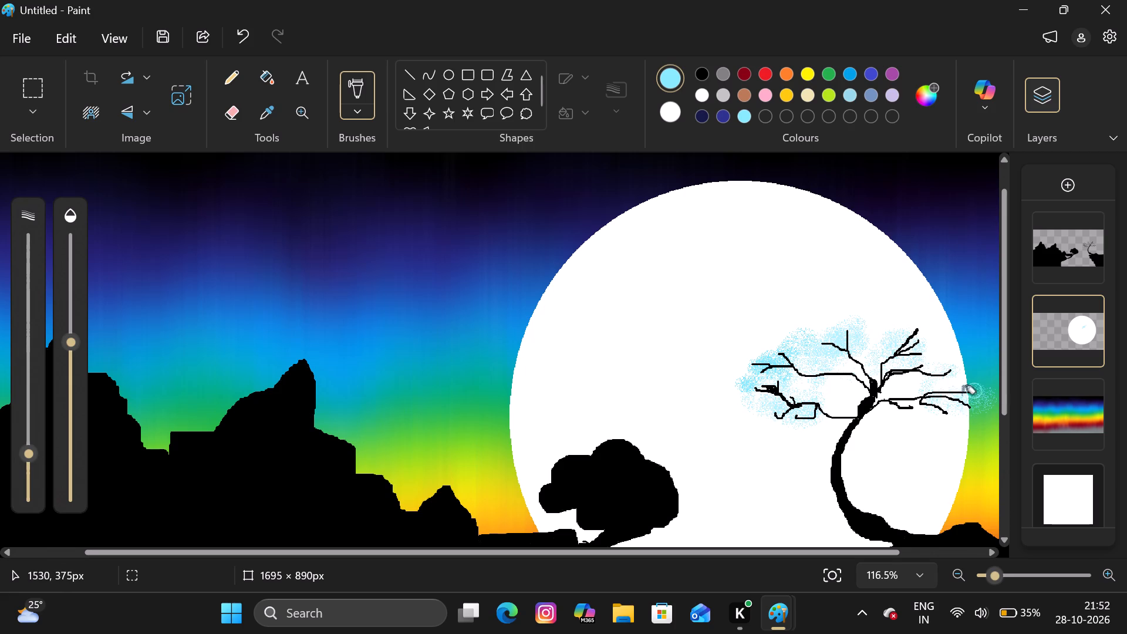
pyautogui.moveTo(962, 395); pyautogui.dragTo(900, 322)
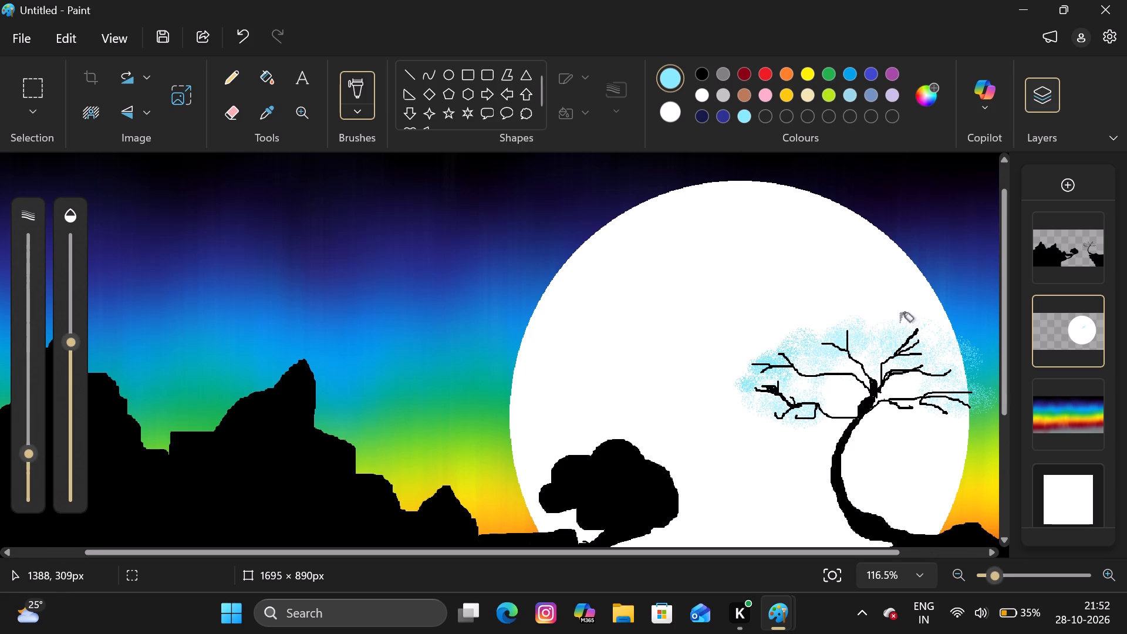
pyautogui.moveTo(900, 322); pyautogui.dragTo(882, 406)
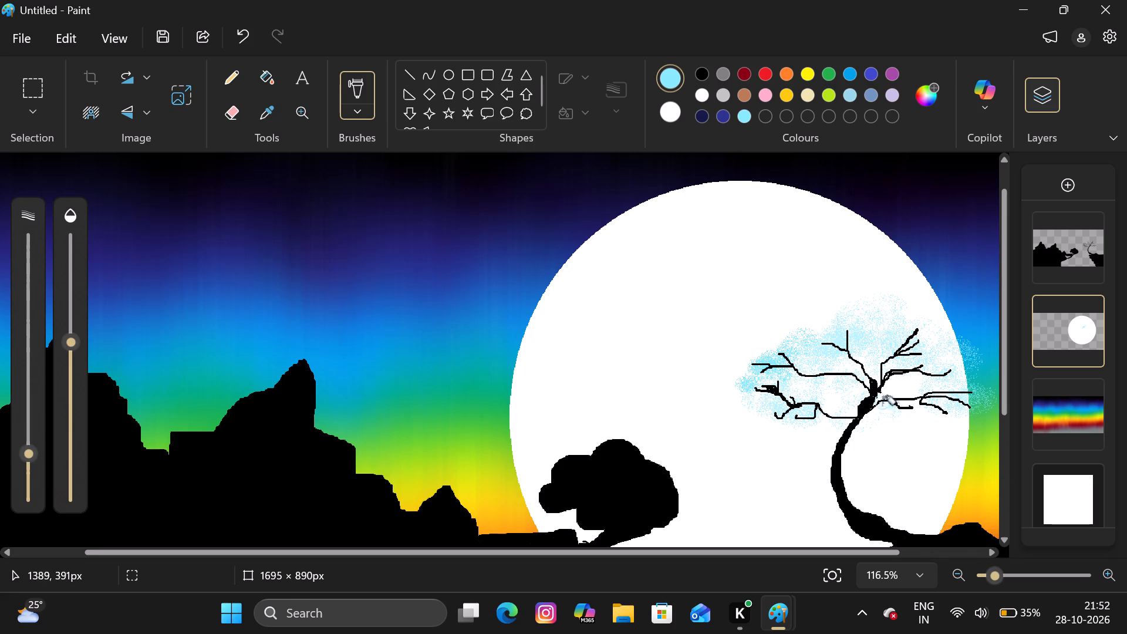
pyautogui.moveTo(882, 406); pyautogui.dragTo(831, 332)
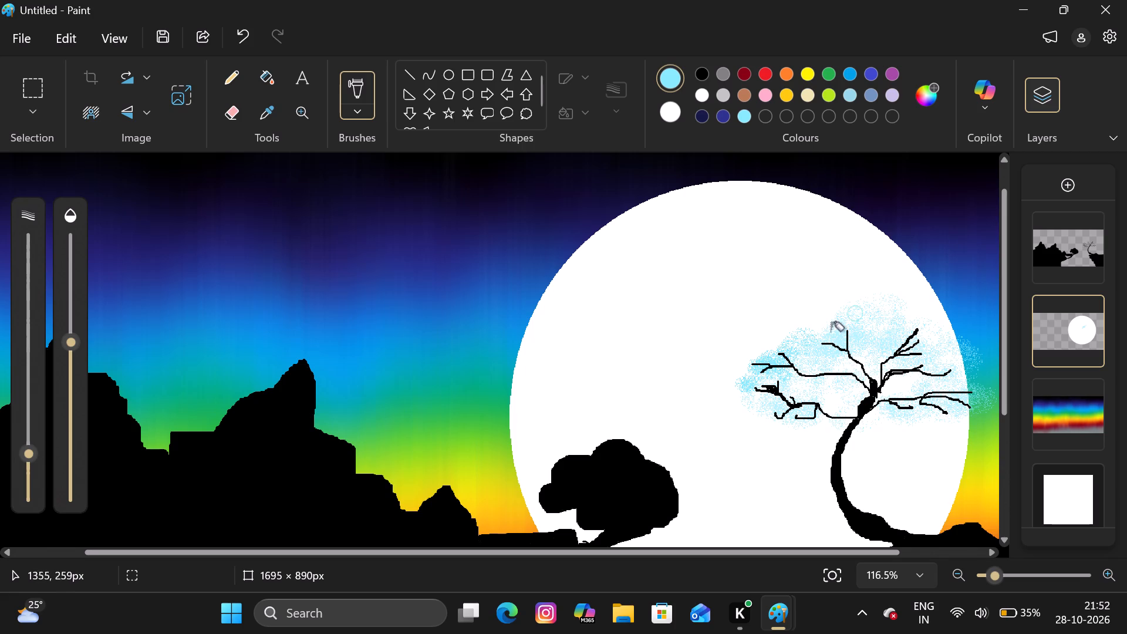
pyautogui.moveTo(831, 332); pyautogui.dragTo(745, 361)
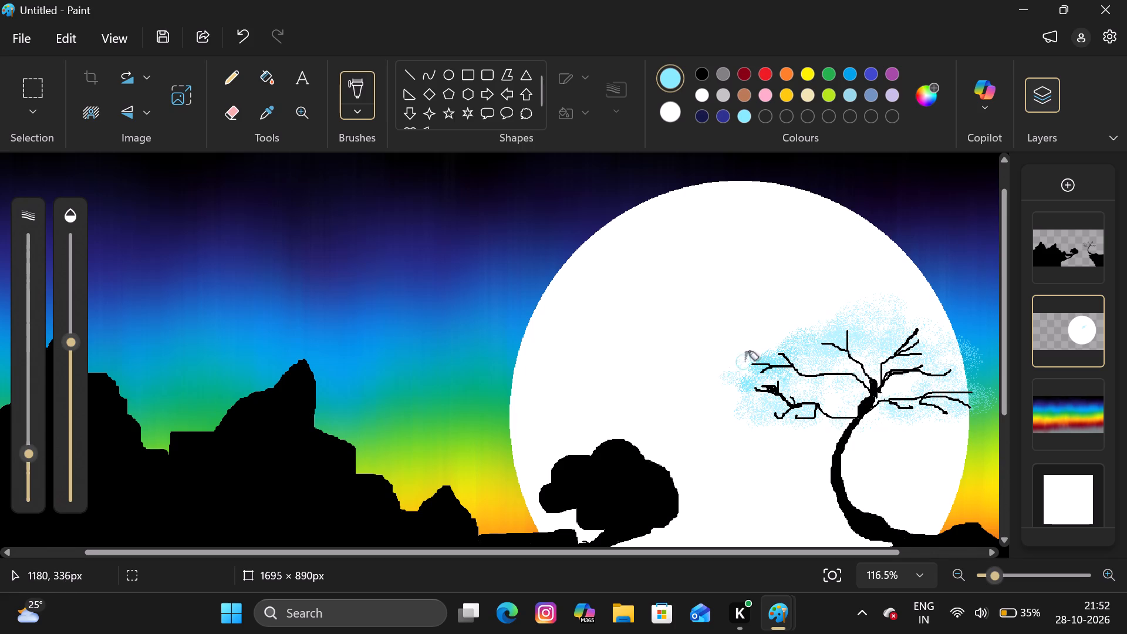
pyautogui.moveTo(745, 361); pyautogui.dragTo(825, 343)
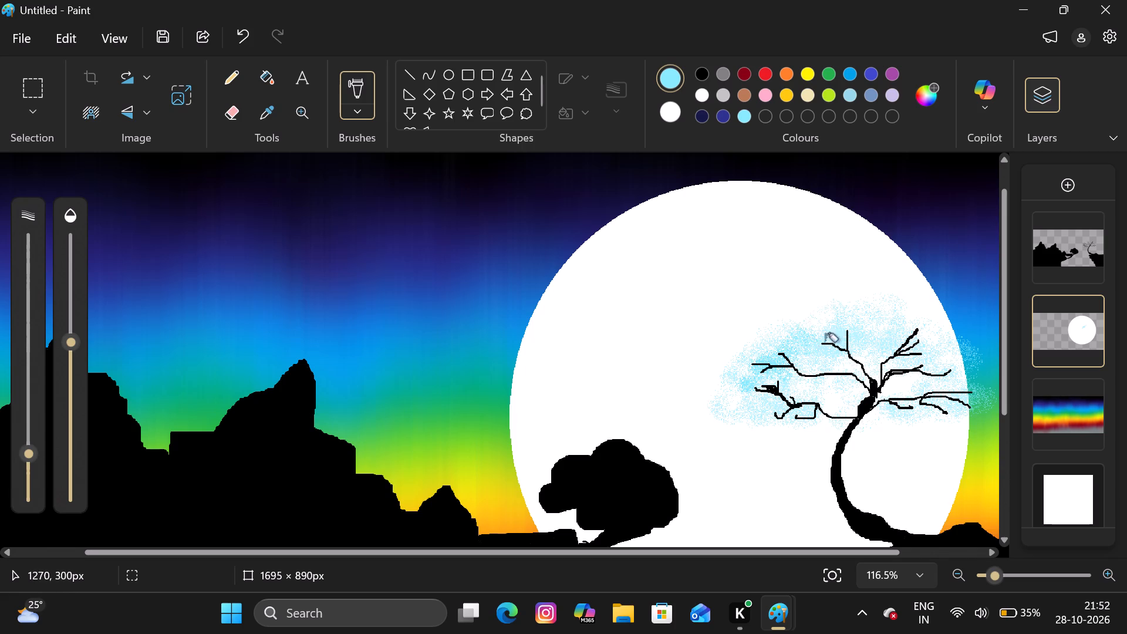
pyautogui.moveTo(825, 343); pyautogui.dragTo(886, 324)
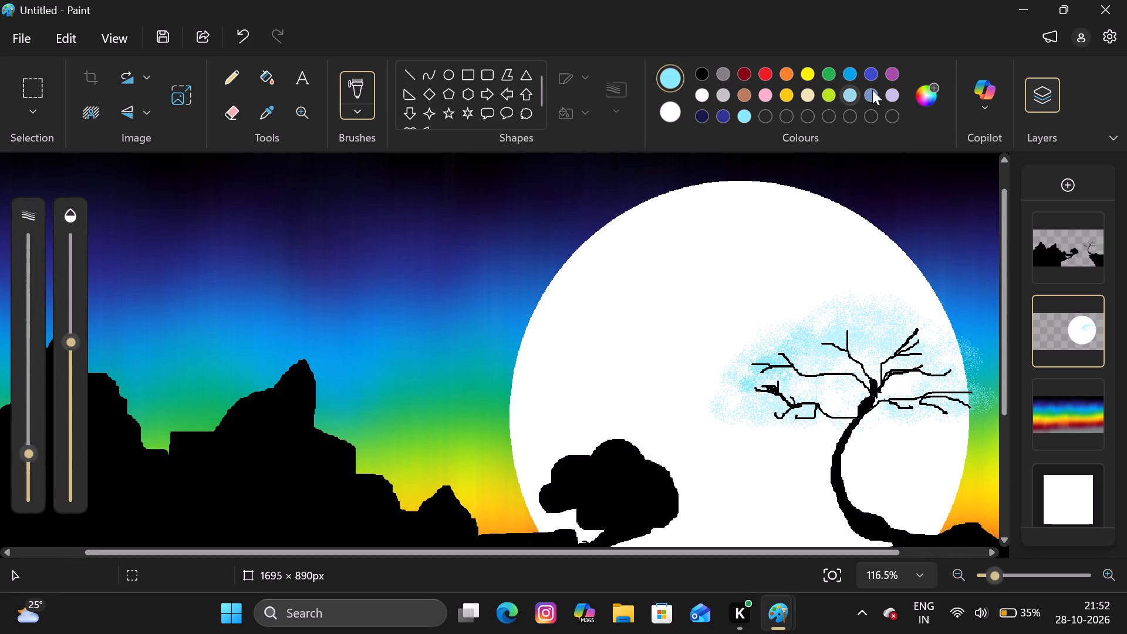
# Spray patches of custom yellow, #F0E300, through the inner part of the curved tree's sky-blue crown.
pyautogui.click(810, 79)
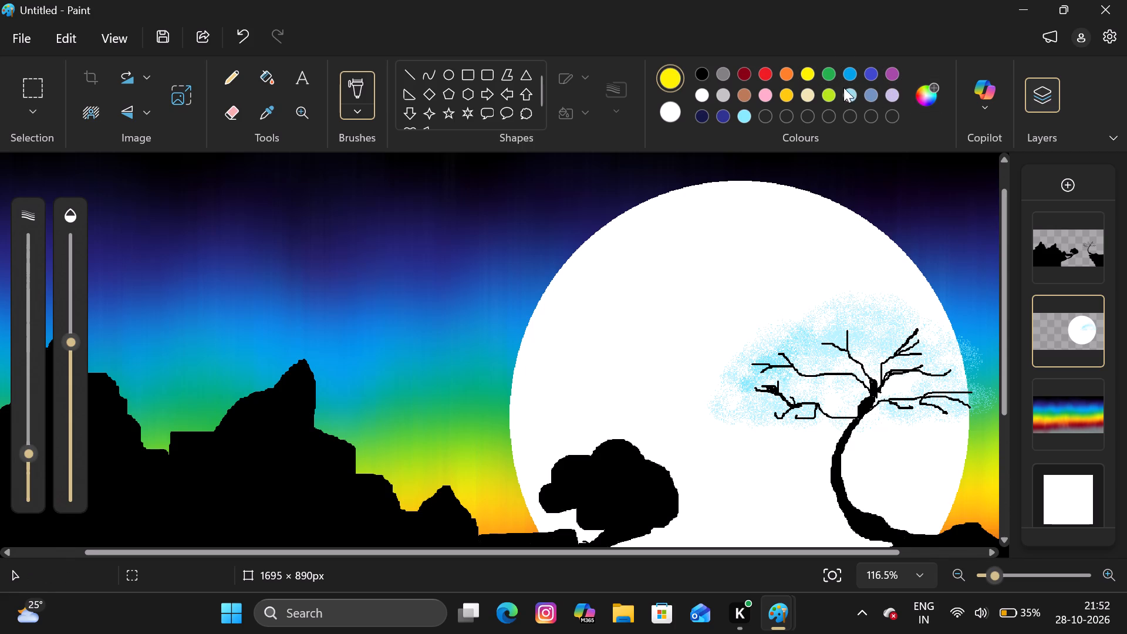
pyautogui.click(915, 90)
pyautogui.click(595, 131)
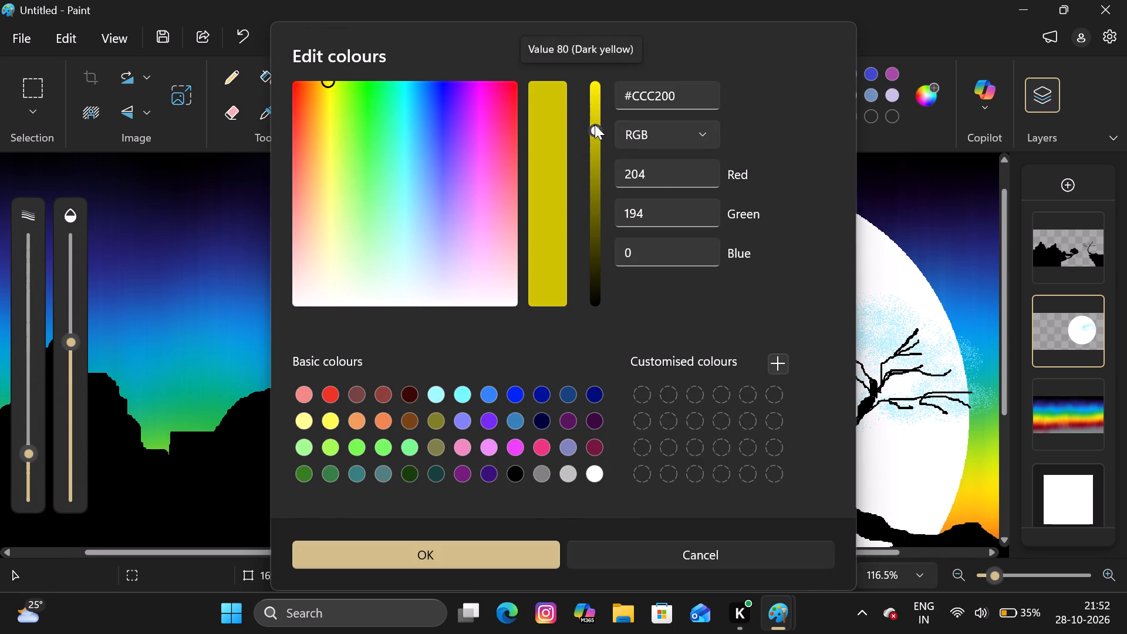
pyautogui.click(595, 101)
pyautogui.click(503, 565)
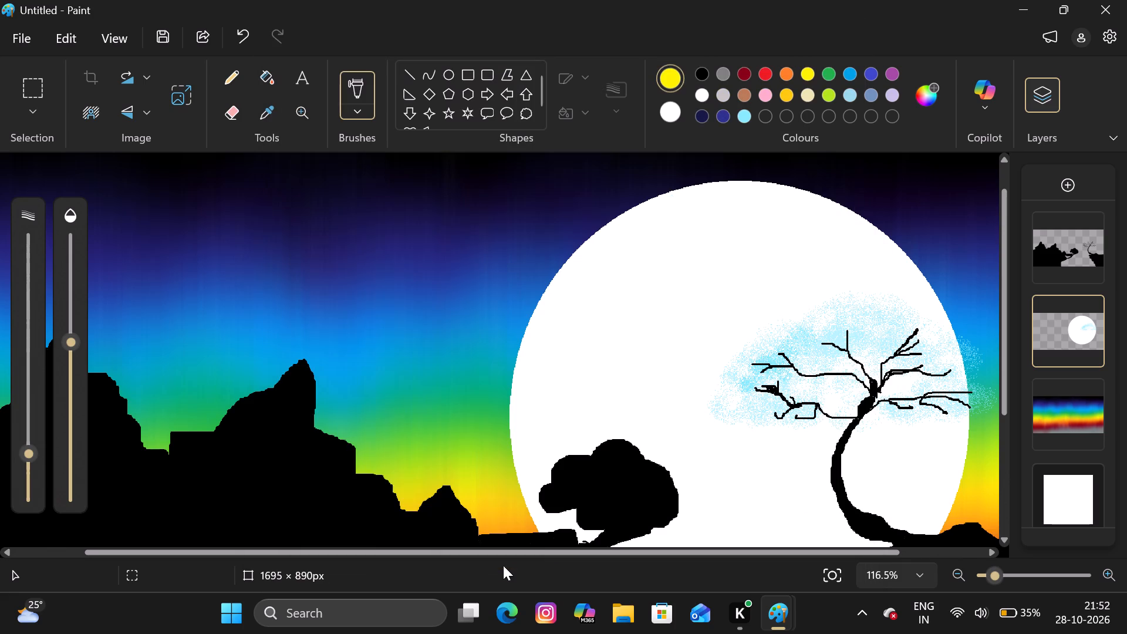
pyautogui.moveTo(808, 406); pyautogui.dragTo(781, 398)
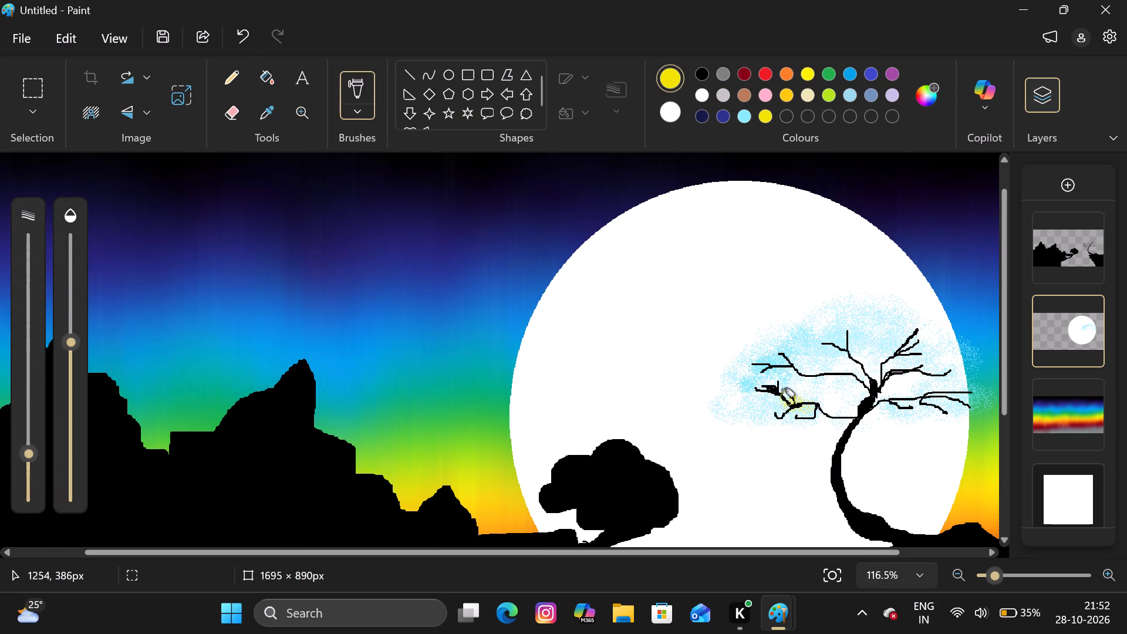
pyautogui.moveTo(781, 398); pyautogui.dragTo(856, 356)
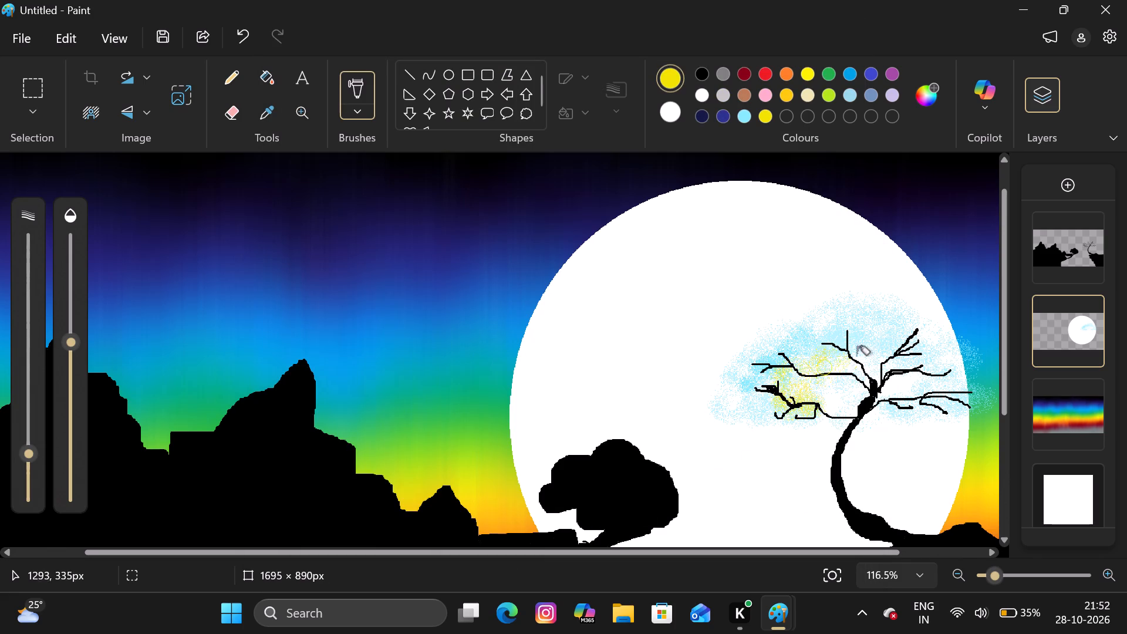
pyautogui.moveTo(856, 356); pyautogui.dragTo(899, 409)
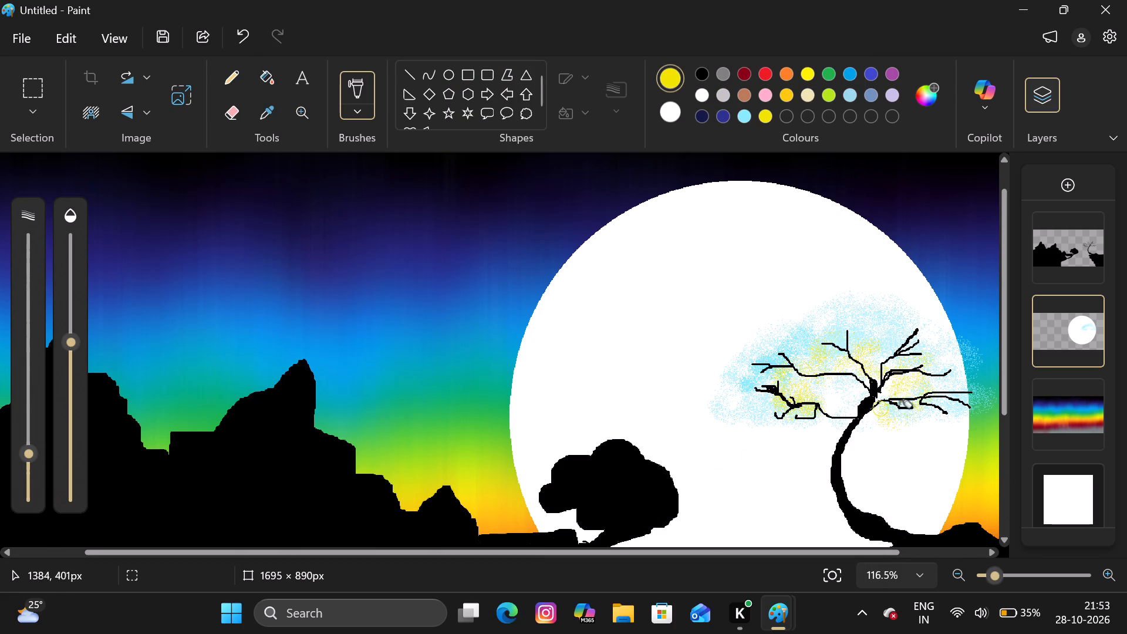
pyautogui.moveTo(899, 409); pyautogui.dragTo(902, 394)
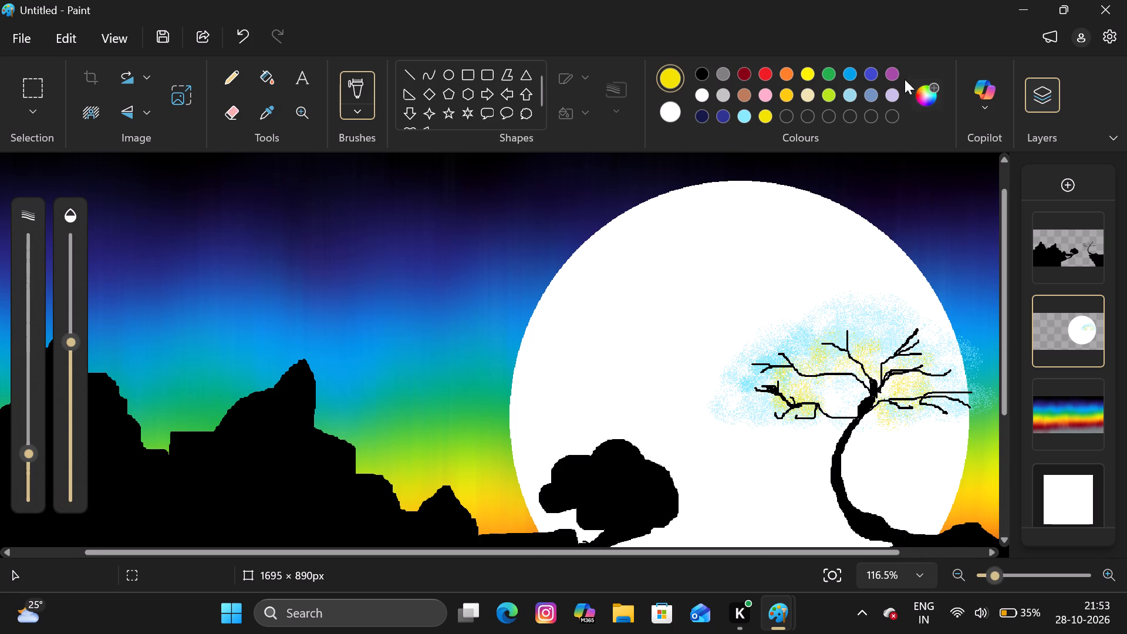
# Airbrush a custom magenta, #FF03E2, around the outer edge of the curved tree's sky-blue and yellow crown.
pyautogui.click(916, 89)
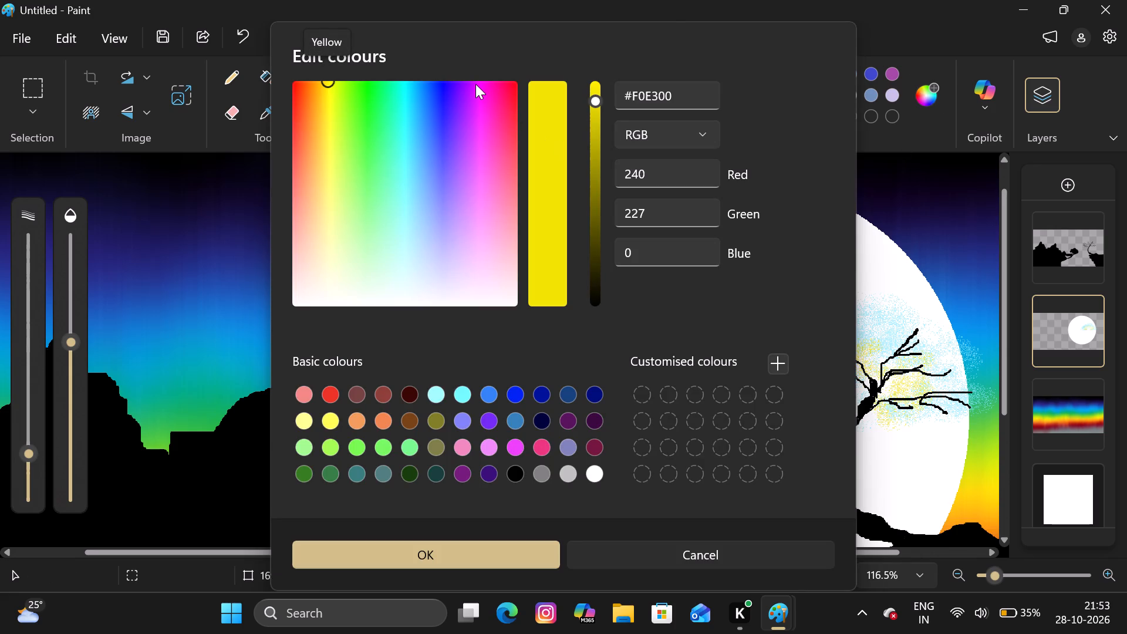
pyautogui.click(475, 84)
pyautogui.click(484, 83)
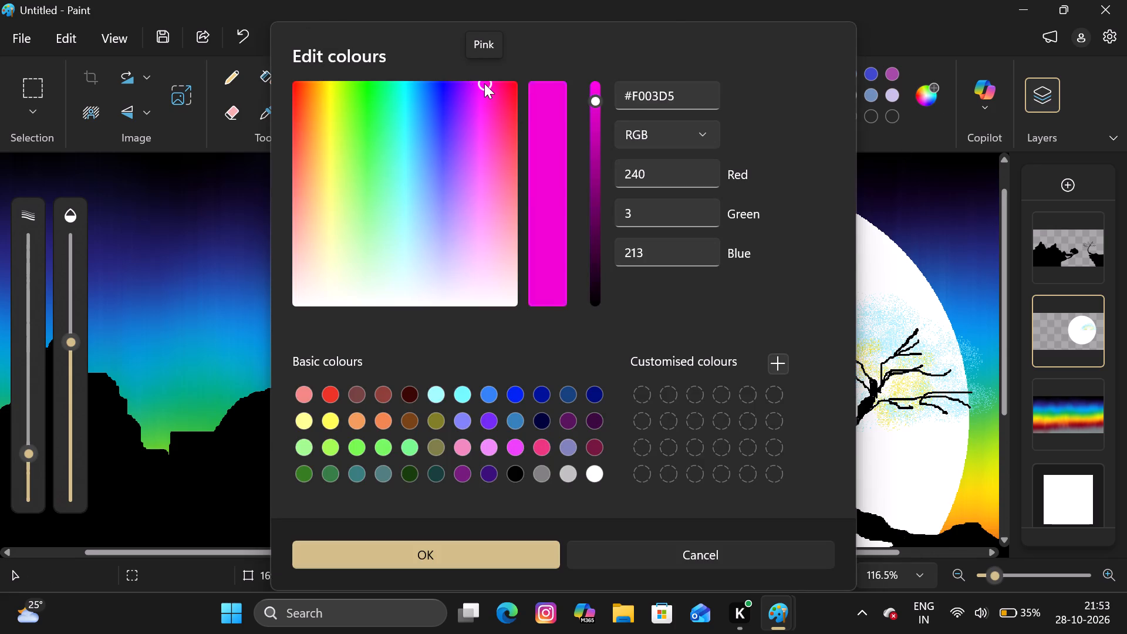
pyautogui.click(597, 85)
pyautogui.click(503, 557)
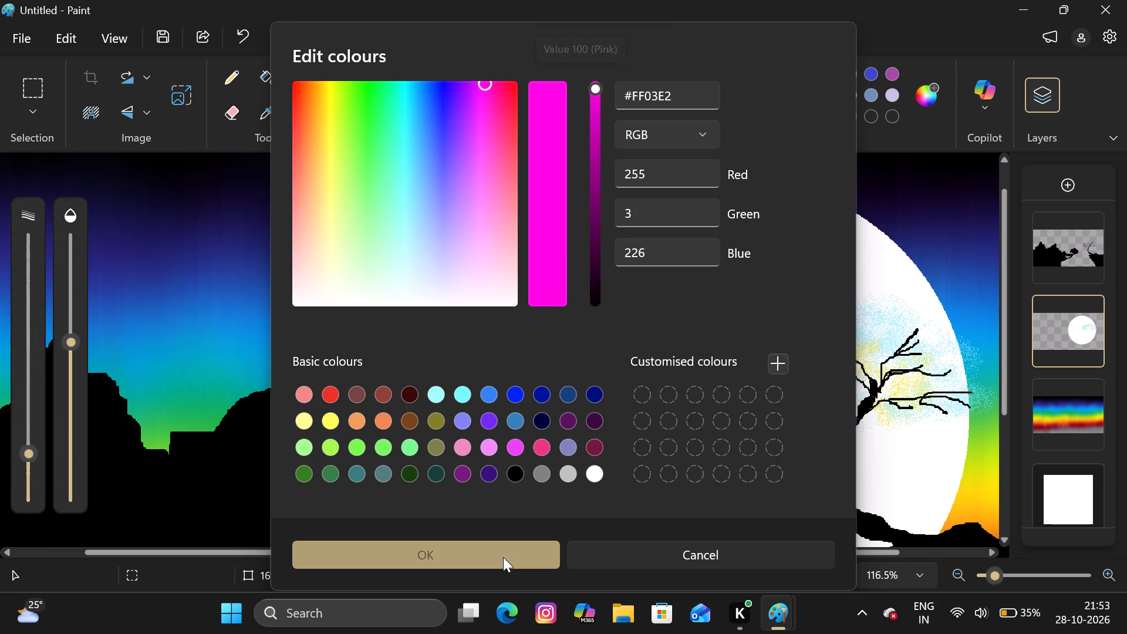
pyautogui.moveTo(762, 346); pyautogui.dragTo(743, 388)
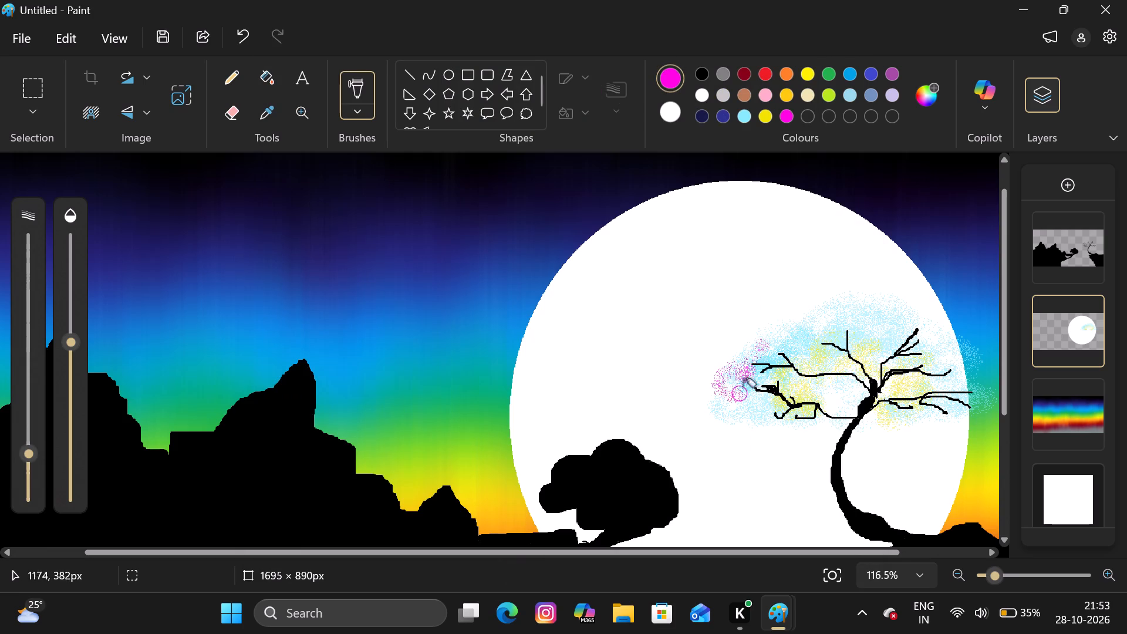
pyautogui.moveTo(743, 388); pyautogui.dragTo(732, 365)
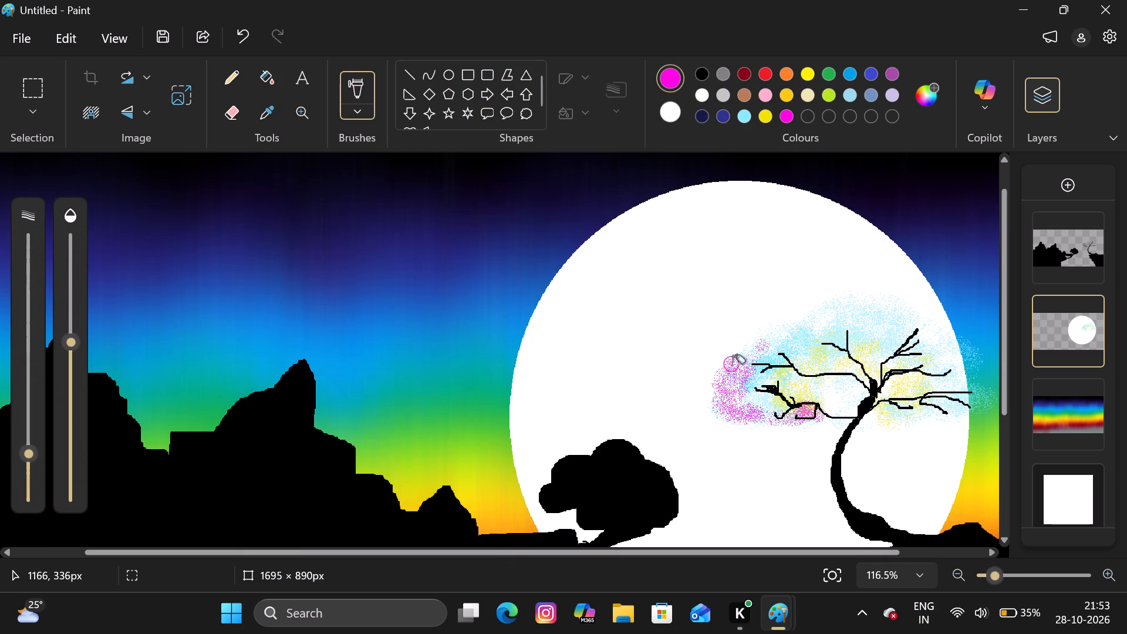
pyautogui.moveTo(732, 365); pyautogui.dragTo(802, 314)
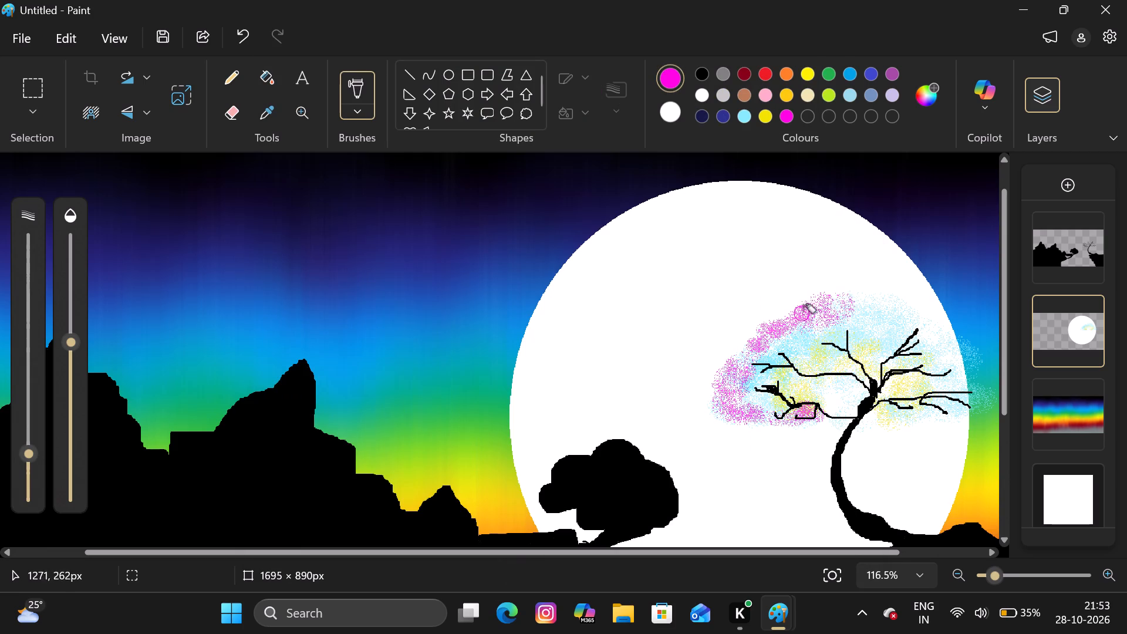
pyautogui.moveTo(802, 314); pyautogui.dragTo(959, 375)
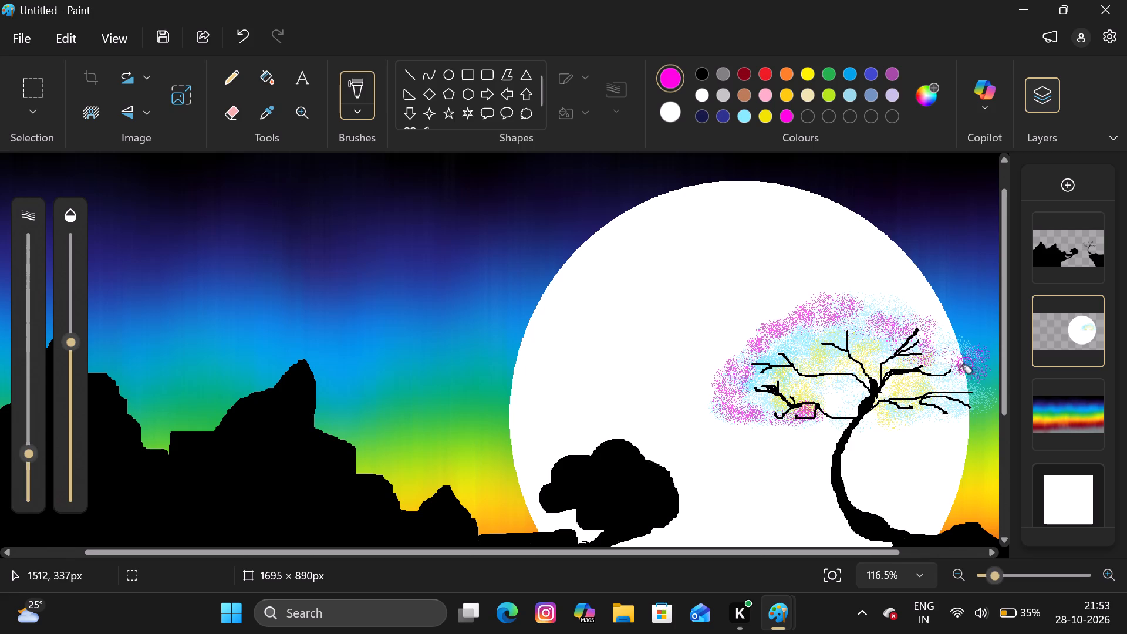
pyautogui.moveTo(959, 375); pyautogui.dragTo(933, 330)
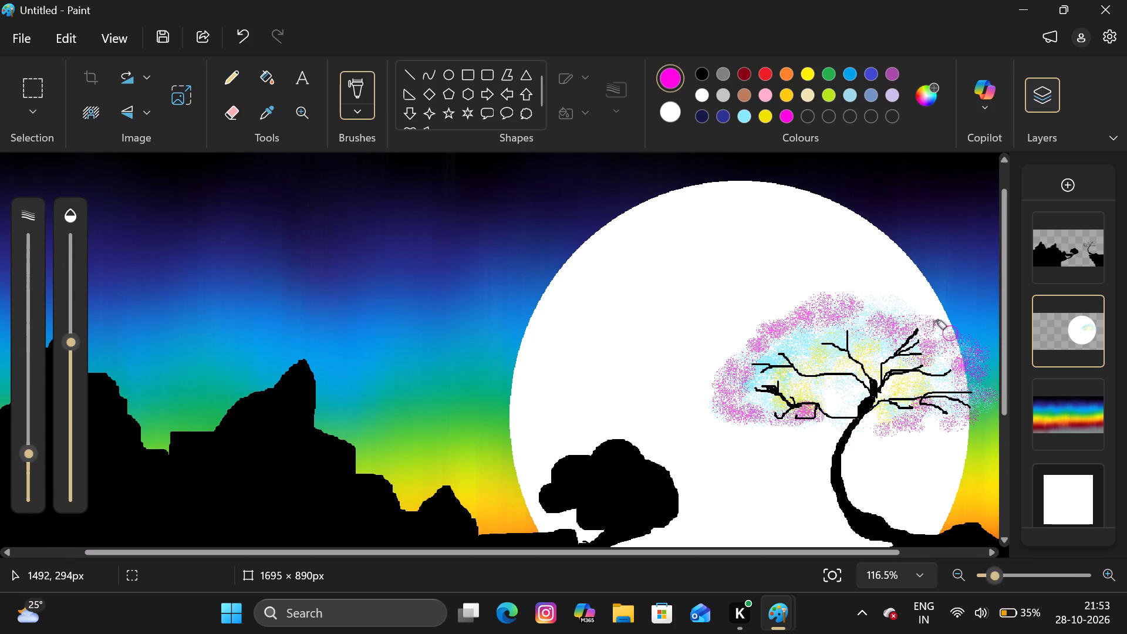
pyautogui.moveTo(933, 330); pyautogui.dragTo(838, 308)
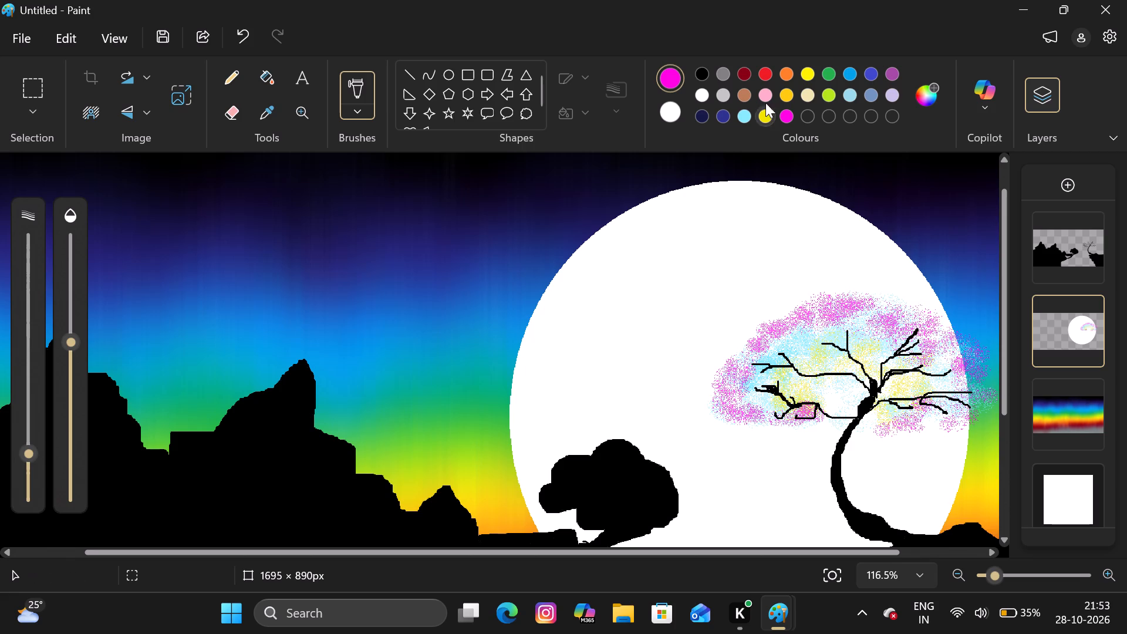
# Set the airbrush paint to a custom dark brown, #523626, mixed by darkening the palette's brown.
pyautogui.click(744, 95)
pyautogui.click(916, 106)
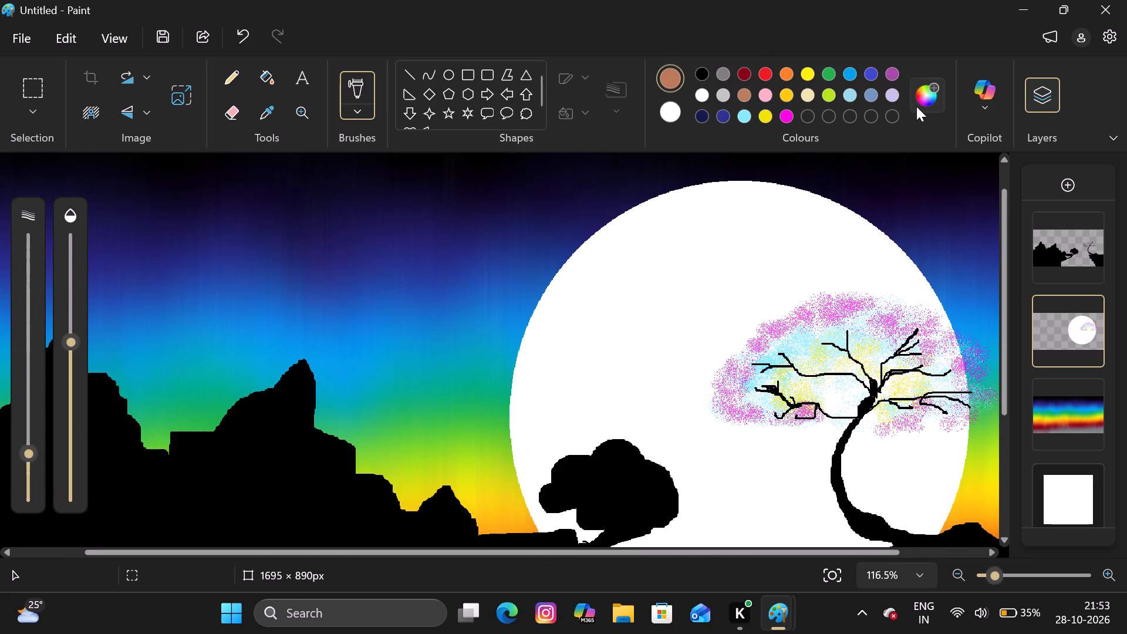
pyautogui.moveTo(595, 214); pyautogui.dragTo(595, 227)
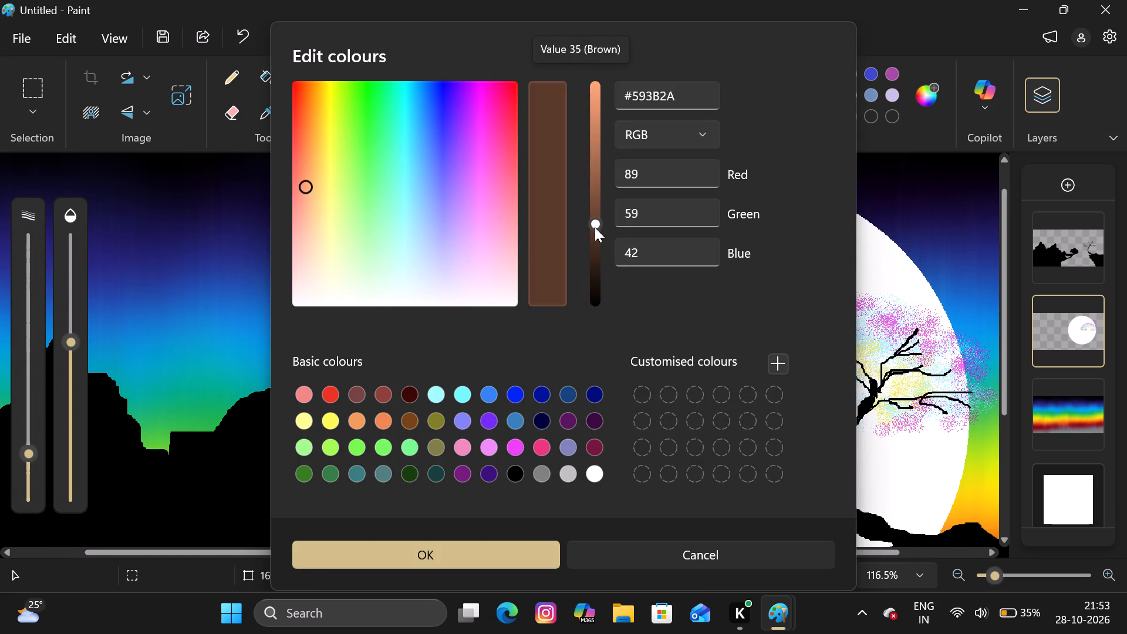
pyautogui.moveTo(595, 227); pyautogui.dragTo(595, 232)
pyautogui.click(595, 232)
pyautogui.moveTo(595, 253); pyautogui.dragTo(599, 231)
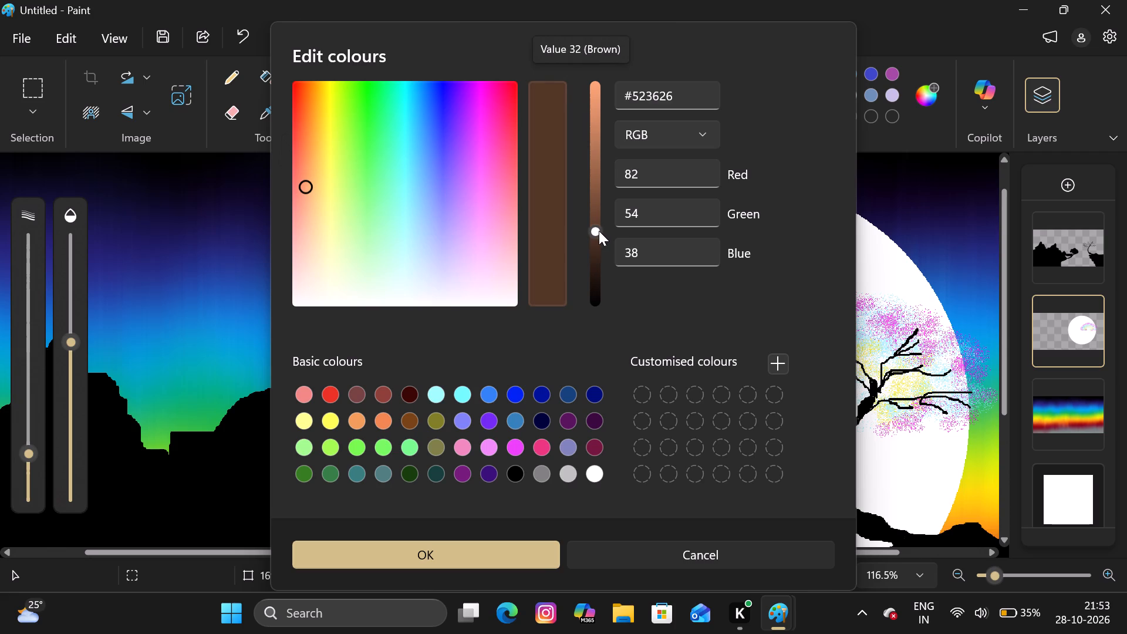
pyautogui.click(599, 231)
pyautogui.click(68, 390)
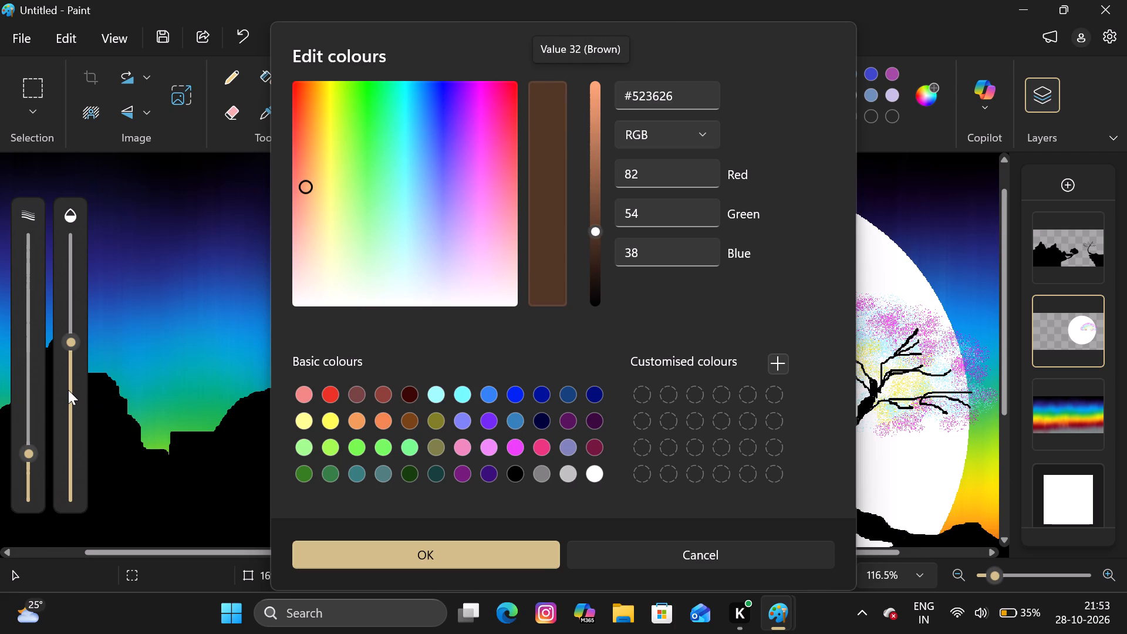
pyautogui.click(68, 395)
pyautogui.click(68, 398)
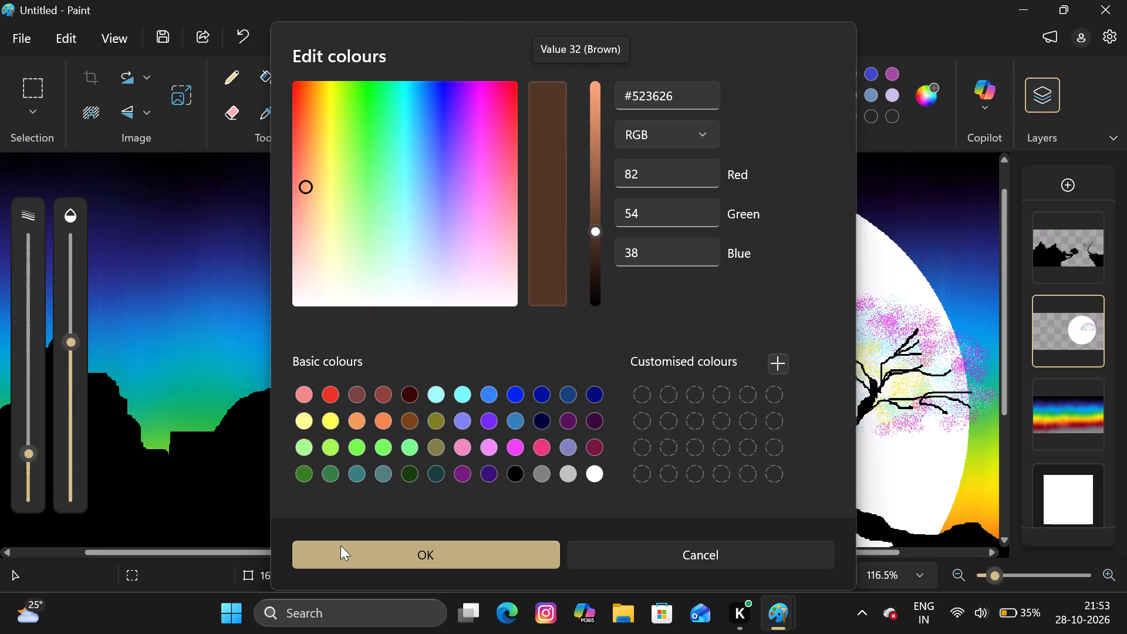
pyautogui.click(342, 545)
# Lower the airbrush opacity to 26% and dust dark brown lightly across the curved tree's whole crown.
pyautogui.click(73, 429)
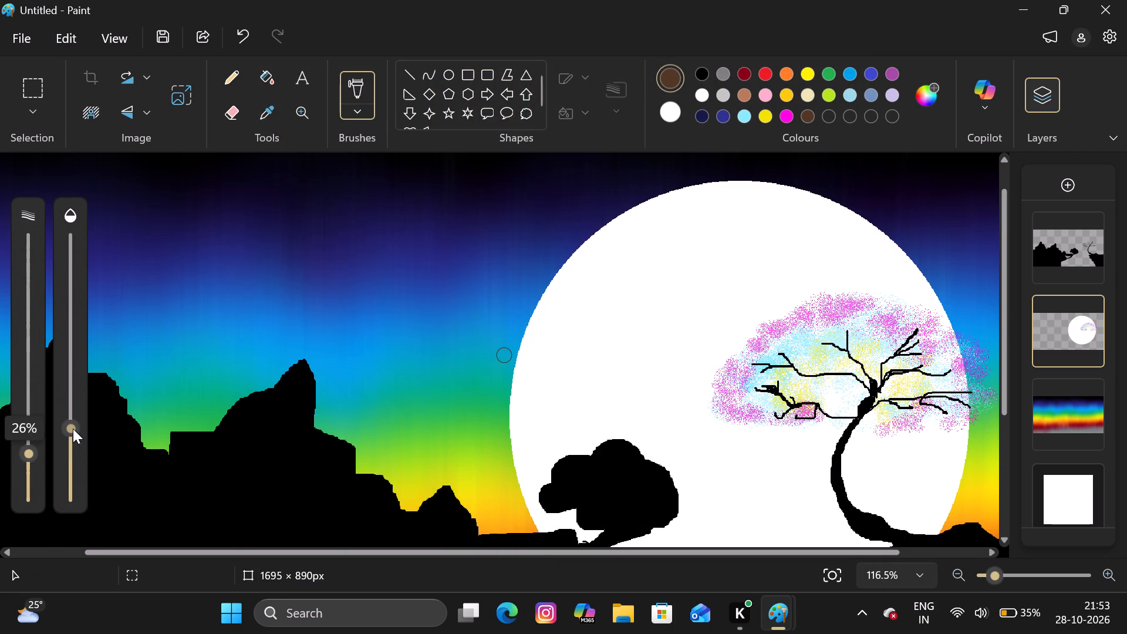
pyautogui.moveTo(740, 365); pyautogui.dragTo(731, 363)
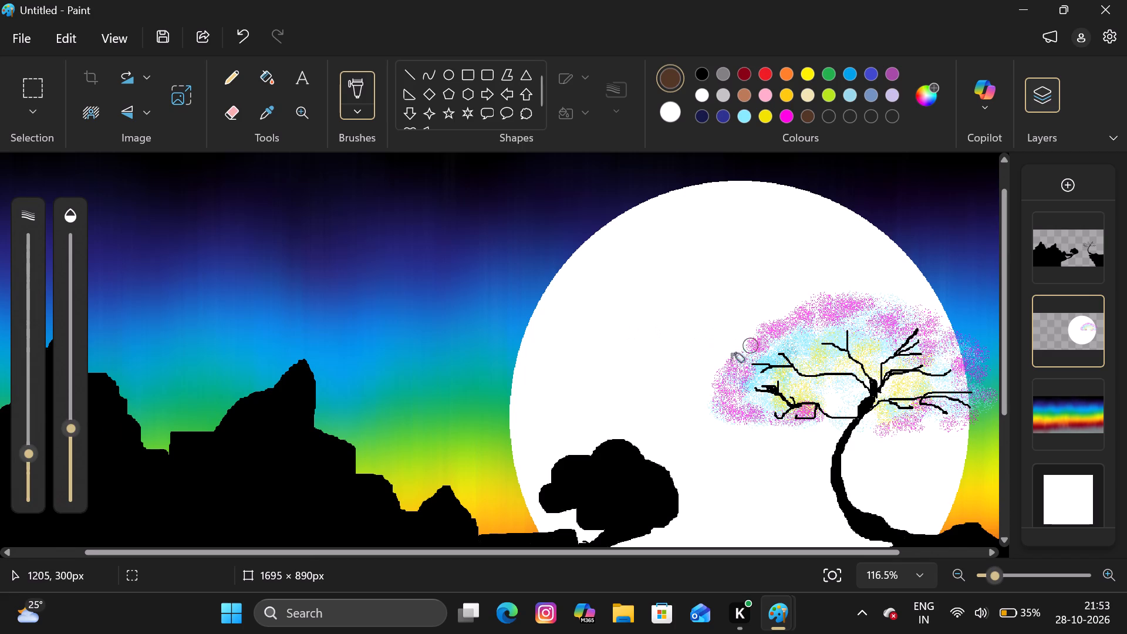
pyautogui.moveTo(731, 363); pyautogui.dragTo(767, 374)
pyautogui.moveTo(767, 374); pyautogui.dragTo(825, 391)
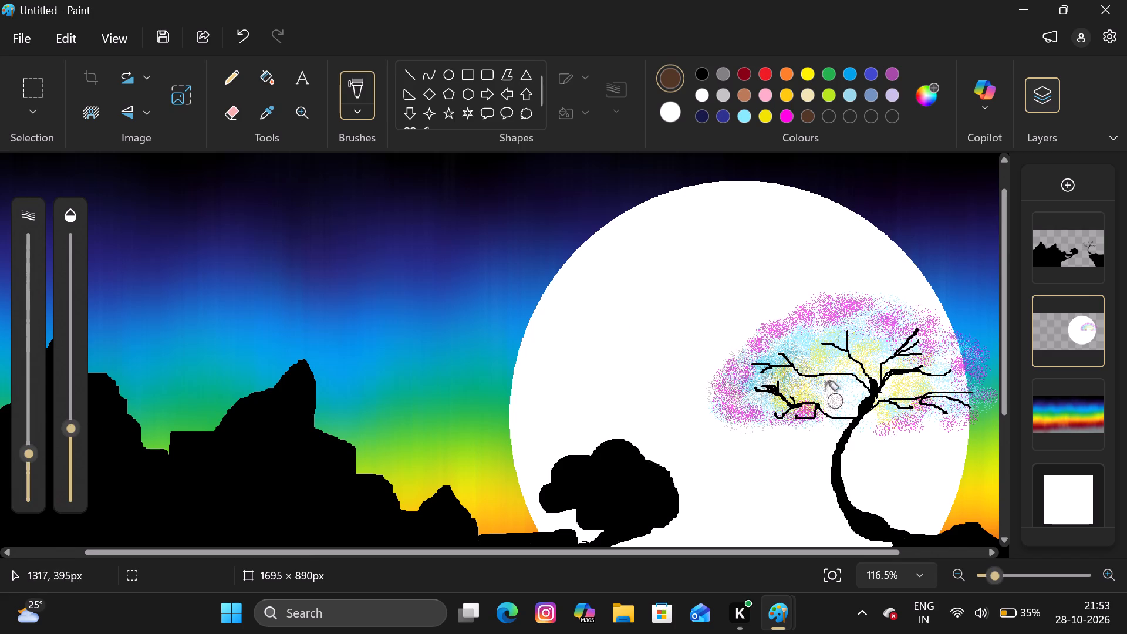
pyautogui.moveTo(825, 391); pyautogui.dragTo(774, 341)
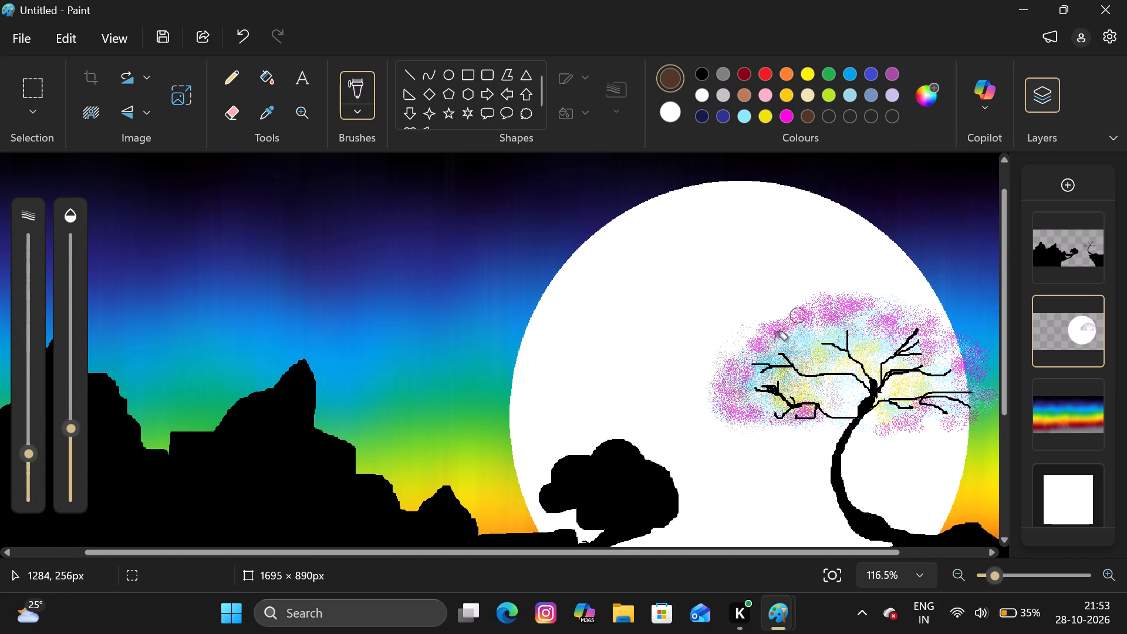
pyautogui.moveTo(774, 341); pyautogui.dragTo(956, 385)
pyautogui.moveTo(956, 385); pyautogui.dragTo(947, 399)
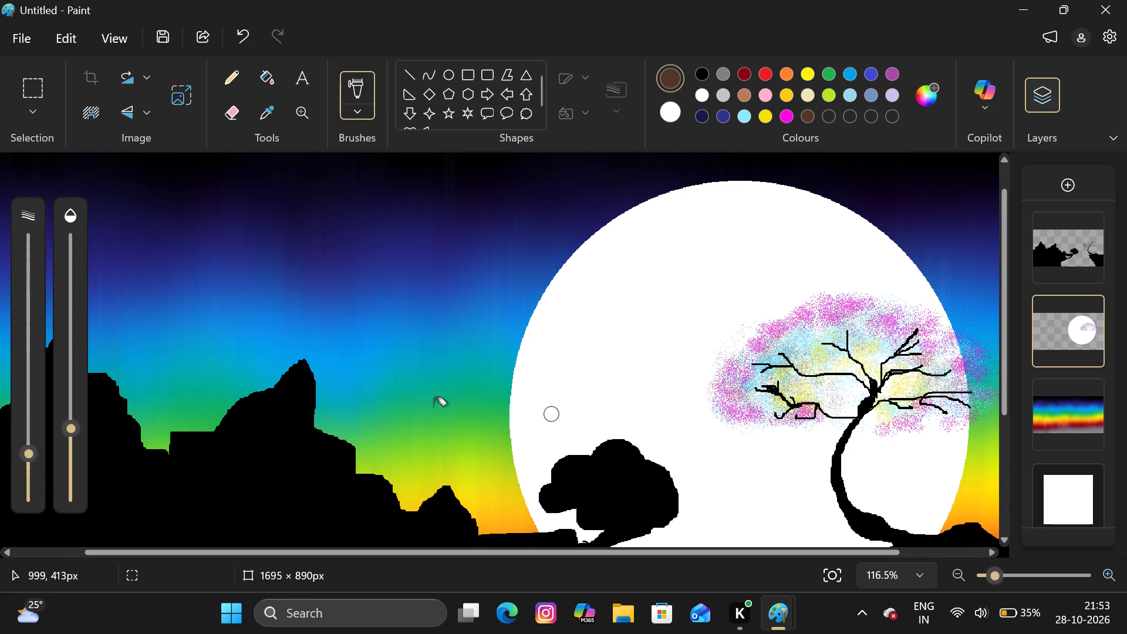
# Raise the airbrush opacity slightly and spray stronger dark-brown speckles through the crown and just above its top edge.
pyautogui.click(79, 396)
pyautogui.moveTo(782, 392); pyautogui.dragTo(841, 386)
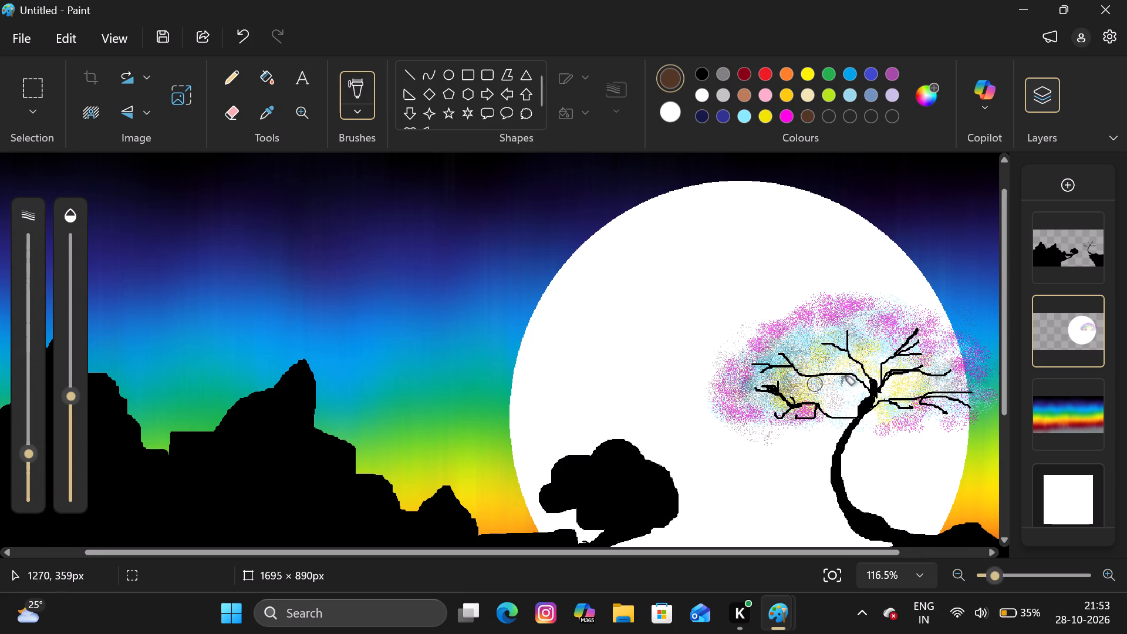
pyautogui.moveTo(841, 386); pyautogui.dragTo(926, 410)
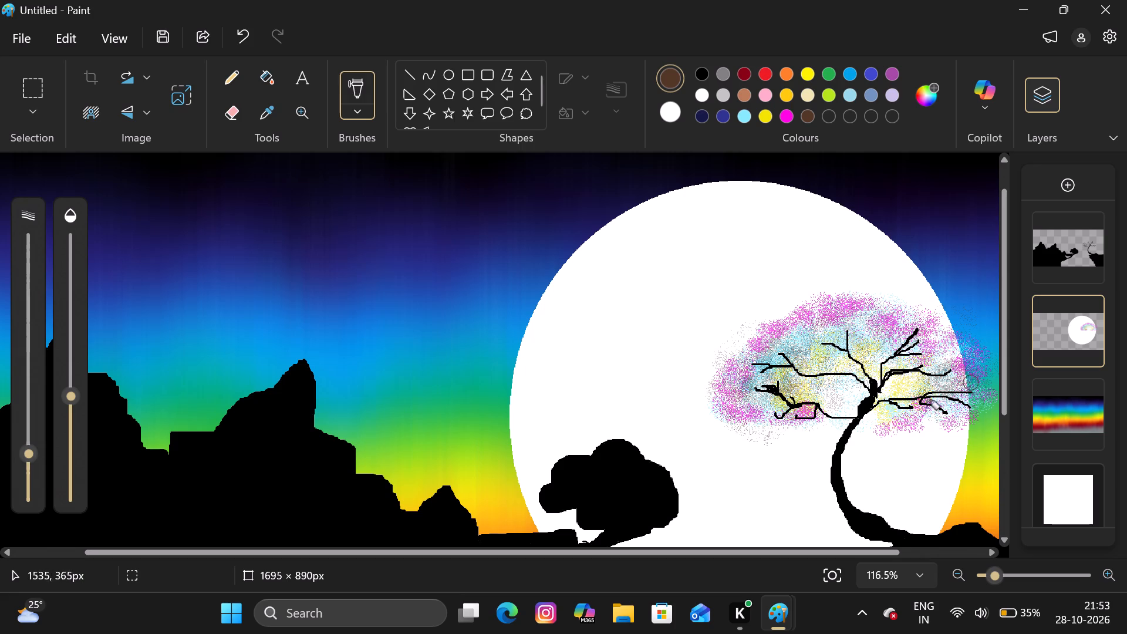
pyautogui.moveTo(926, 410); pyautogui.dragTo(876, 329)
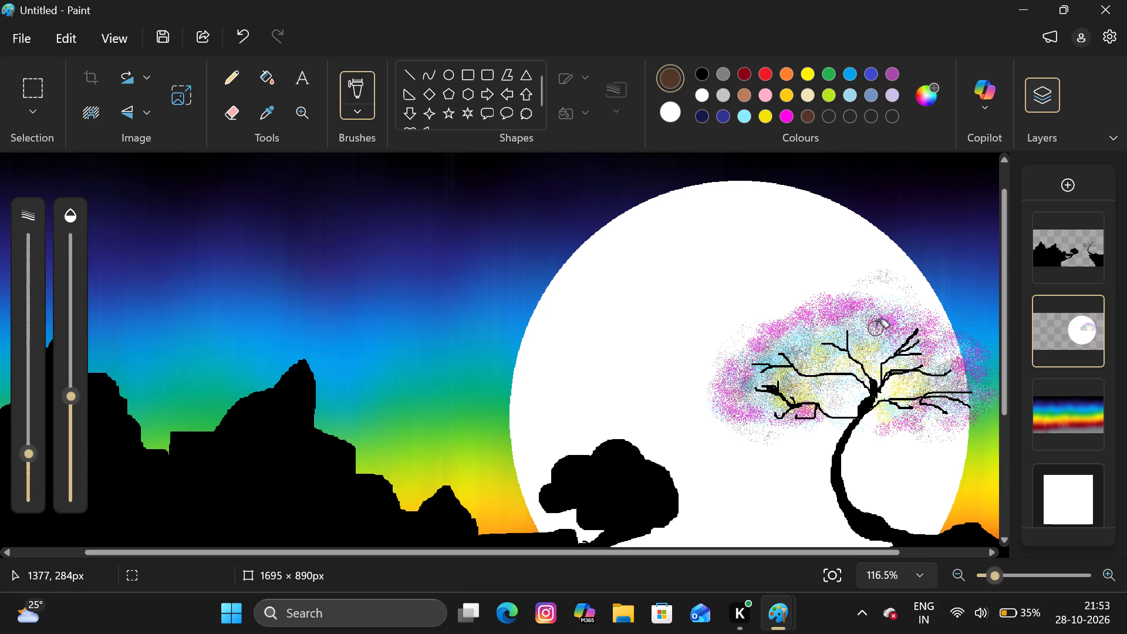
# Draw a small white five-point star, about 11 × 12 px, in the dark sky above the far-left mountain peak, undoing a trial star beside the moon first.
pyautogui.keyDown('ctrl'); pyautogui.scroll(-4, 876, 329); pyautogui.keyUp('ctrl')
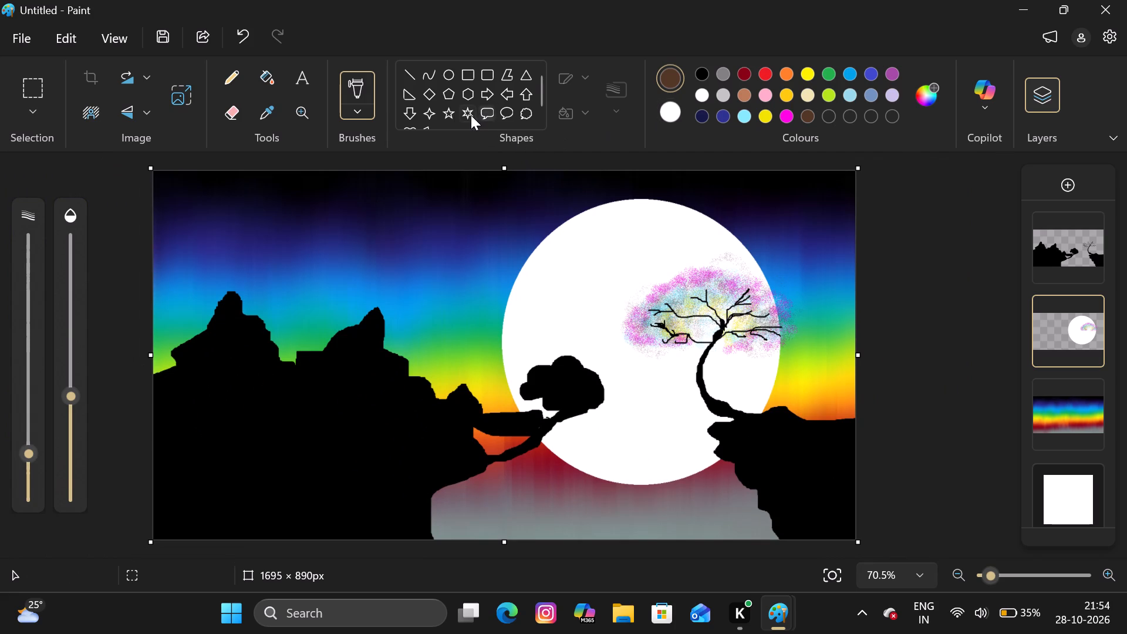
pyautogui.click(453, 116)
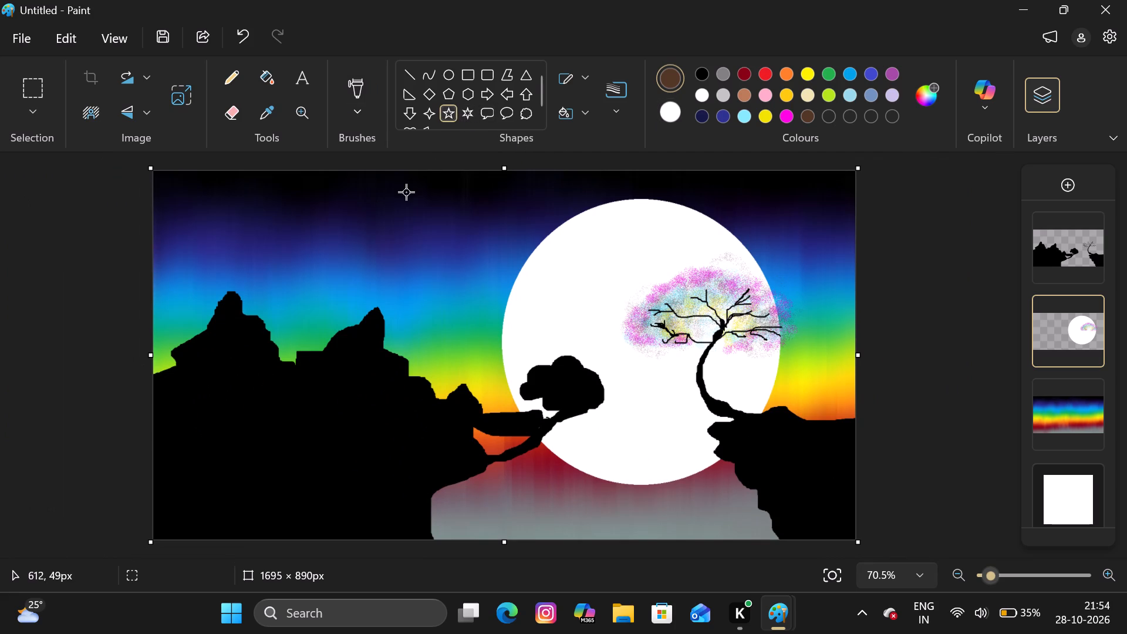
pyautogui.click(701, 87)
pyautogui.moveTo(470, 215); pyautogui.dragTo(476, 204)
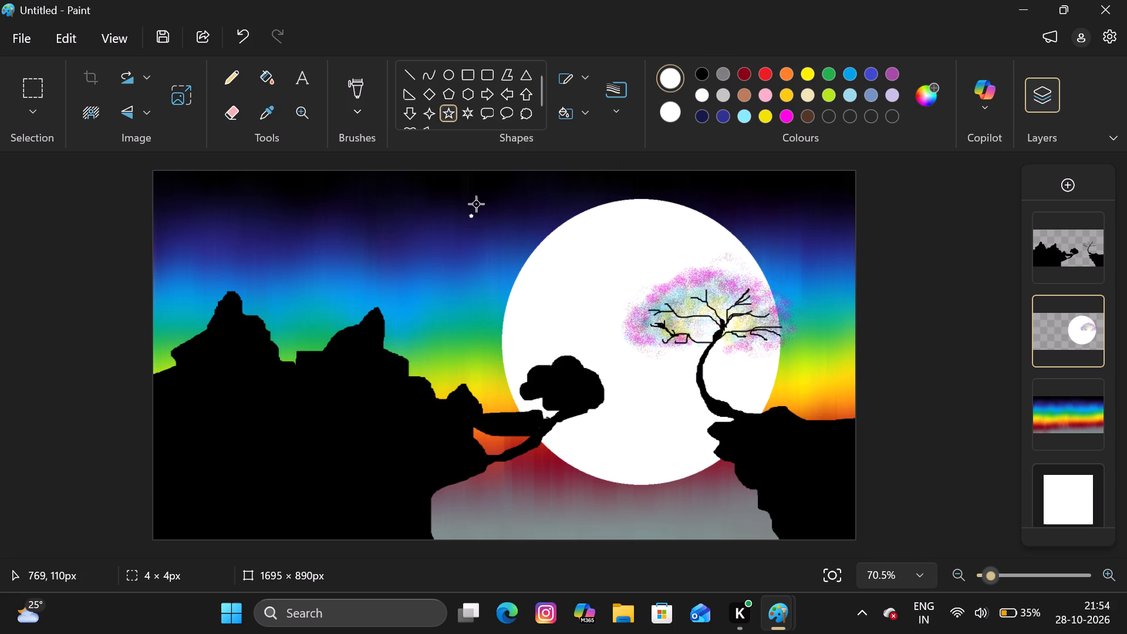
pyautogui.moveTo(476, 204); pyautogui.dragTo(476, 198)
pyautogui.click(397, 257)
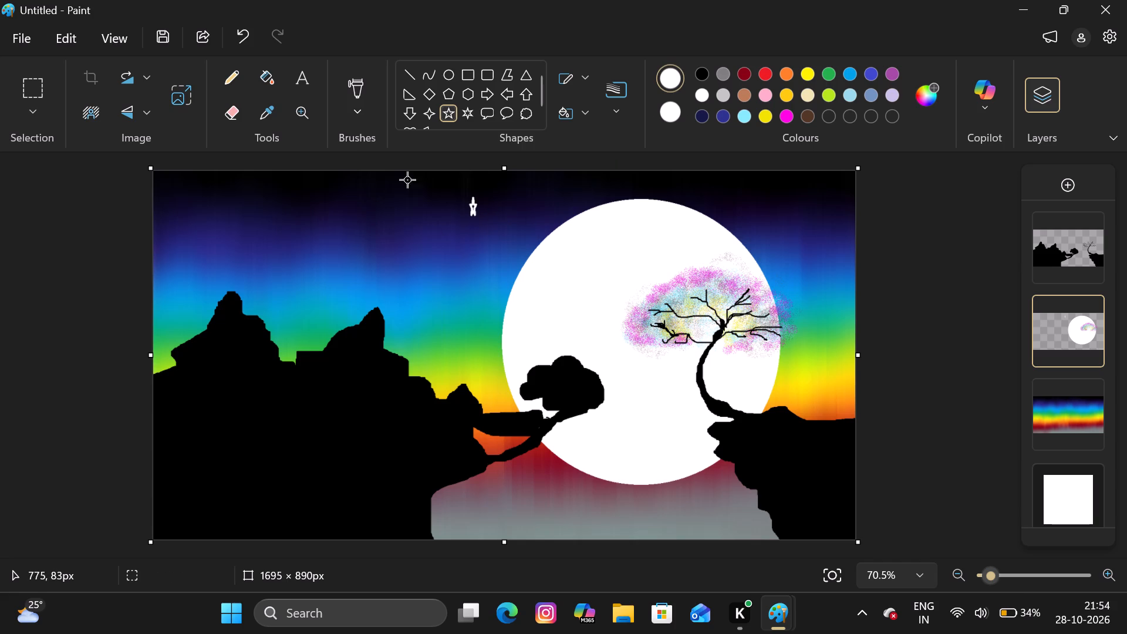
pyautogui.click(242, 32)
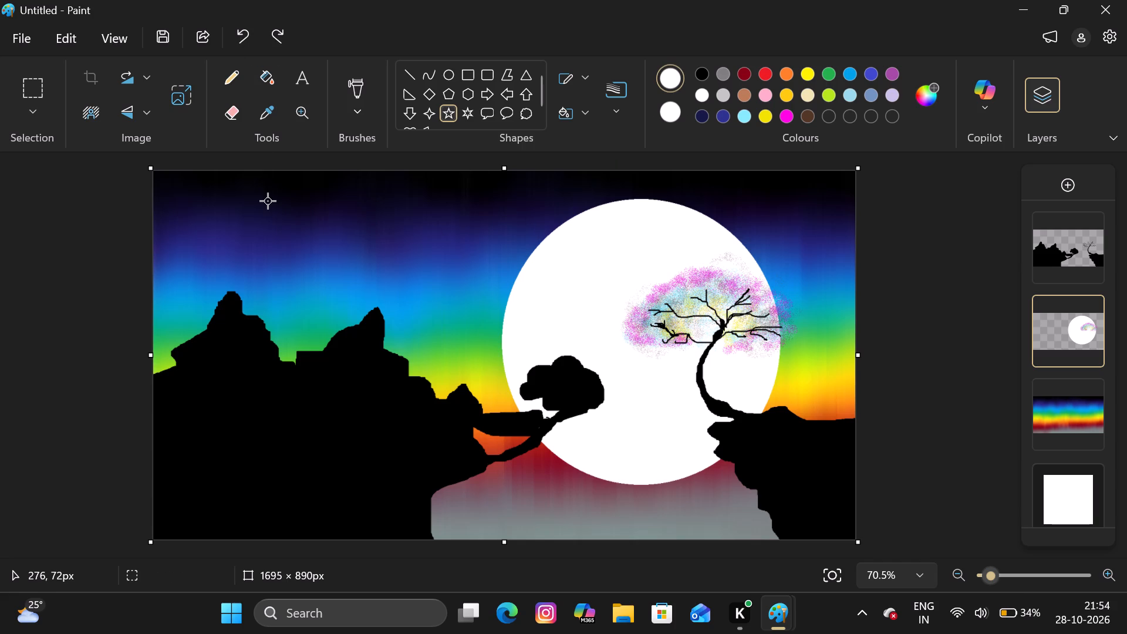
pyautogui.click(268, 201)
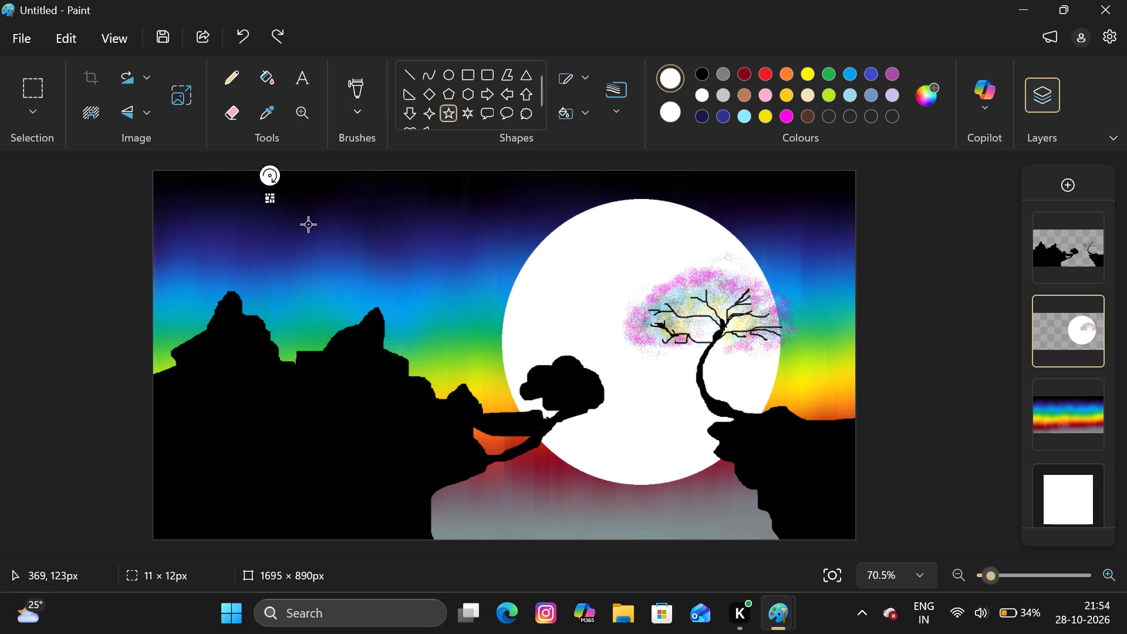
pyautogui.click(308, 224)
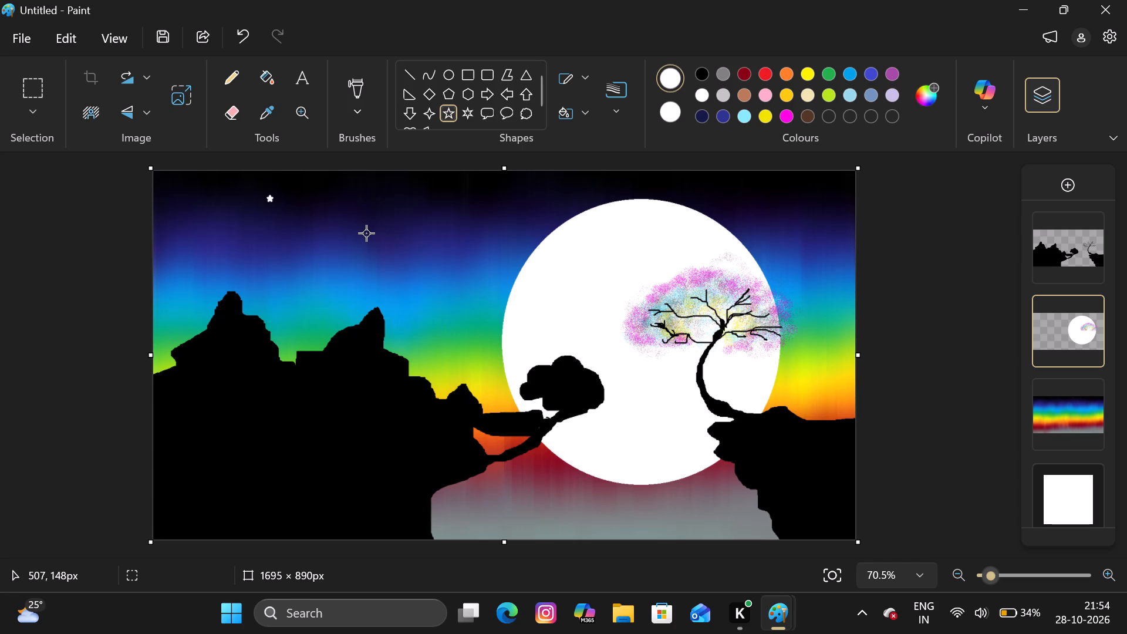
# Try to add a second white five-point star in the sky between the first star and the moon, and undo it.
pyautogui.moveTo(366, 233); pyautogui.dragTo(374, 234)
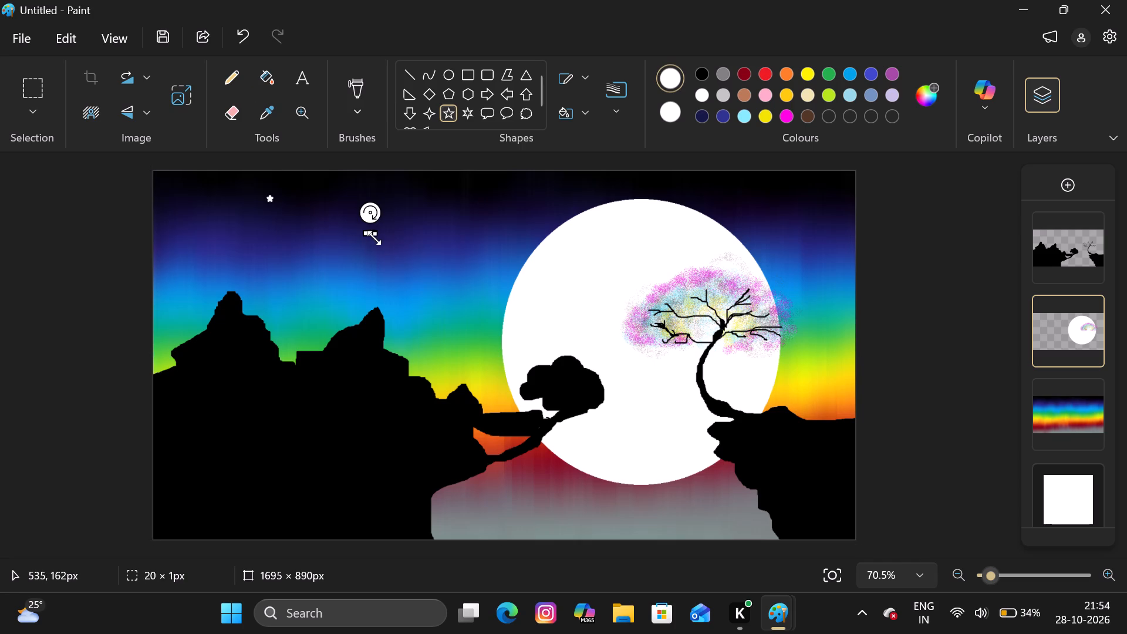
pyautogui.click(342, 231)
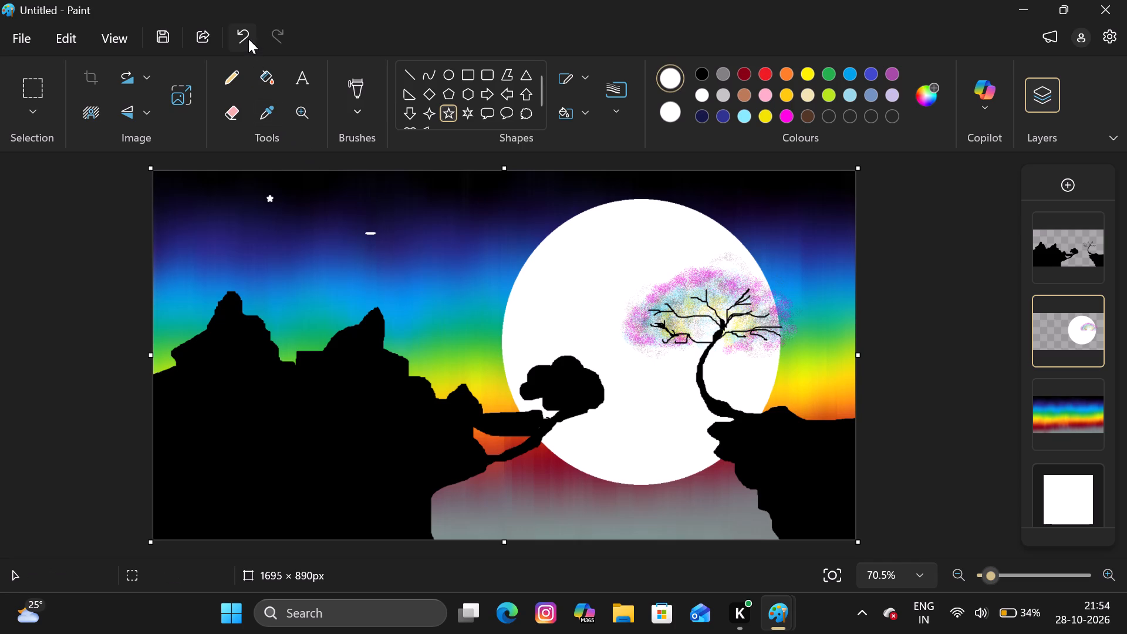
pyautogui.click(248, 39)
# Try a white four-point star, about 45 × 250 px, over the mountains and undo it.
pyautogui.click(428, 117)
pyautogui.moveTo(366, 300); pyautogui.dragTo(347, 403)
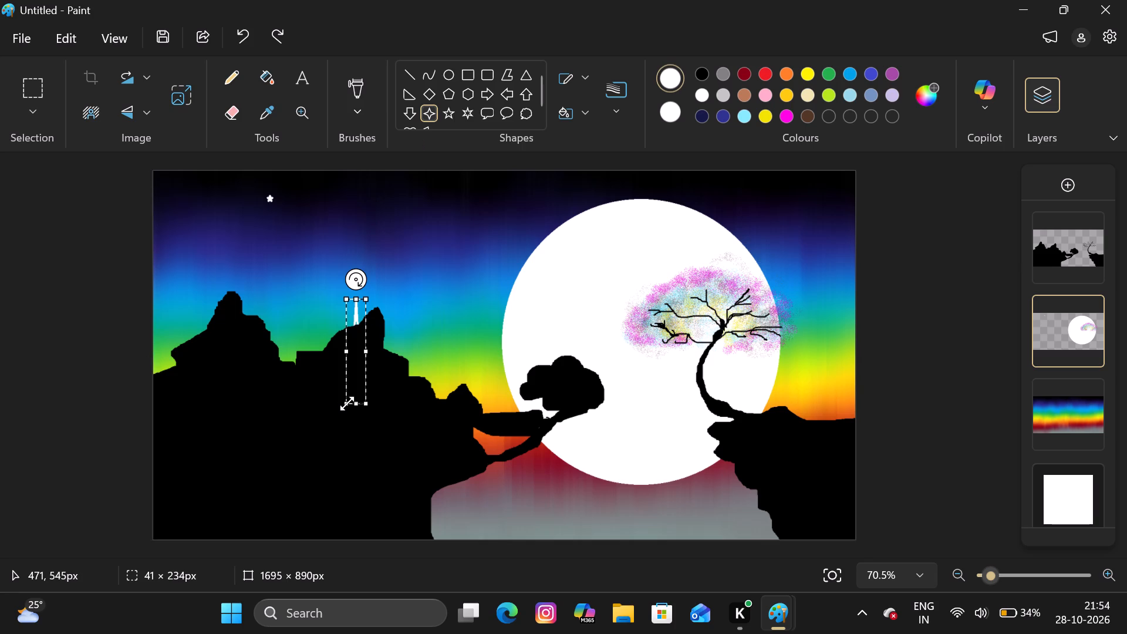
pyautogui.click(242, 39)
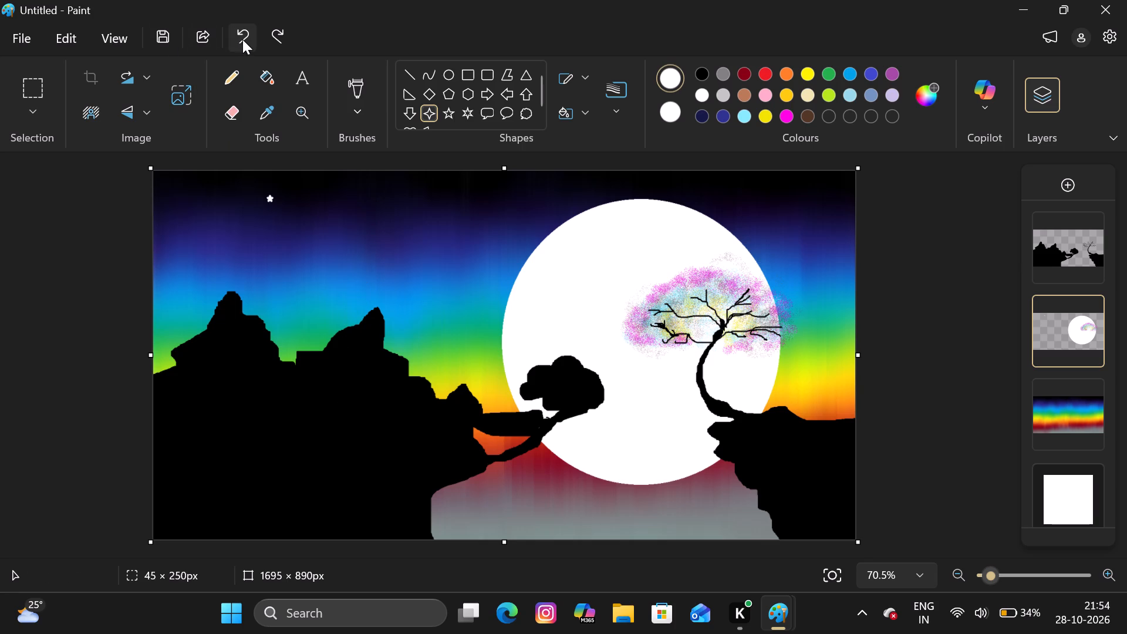
# Undo the small white five-point star above the far-left mountain peak.
pyautogui.click(242, 39)
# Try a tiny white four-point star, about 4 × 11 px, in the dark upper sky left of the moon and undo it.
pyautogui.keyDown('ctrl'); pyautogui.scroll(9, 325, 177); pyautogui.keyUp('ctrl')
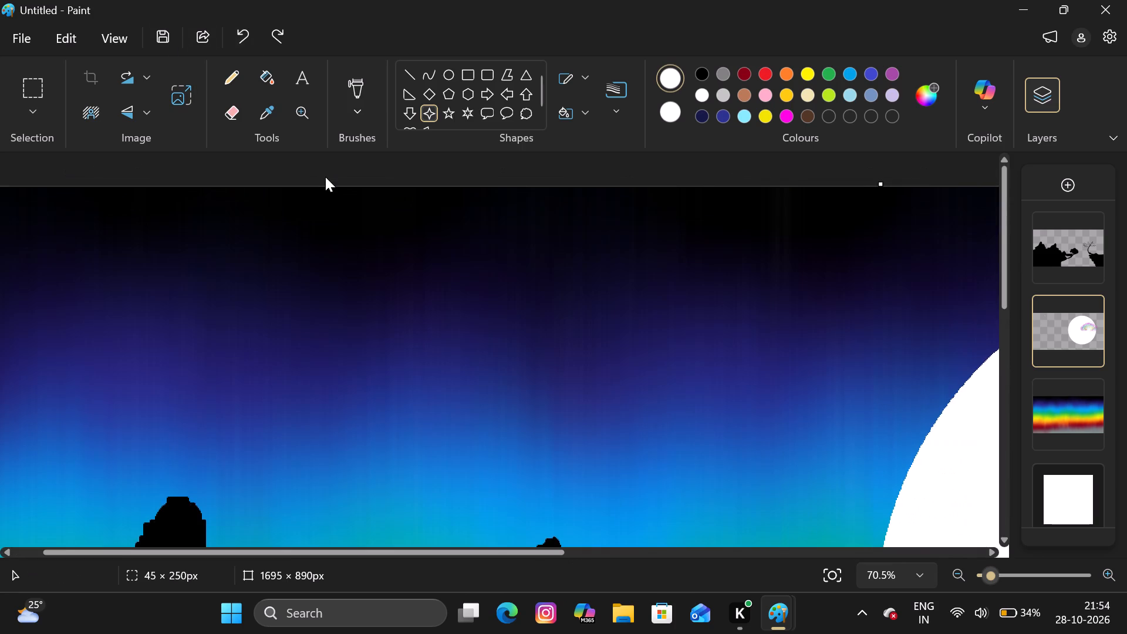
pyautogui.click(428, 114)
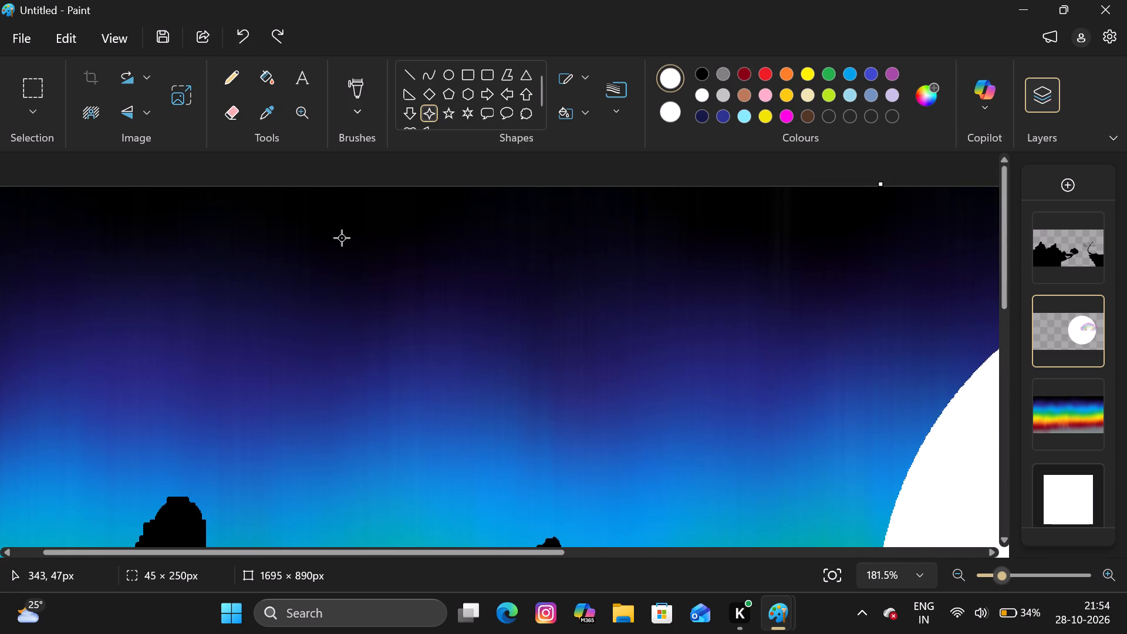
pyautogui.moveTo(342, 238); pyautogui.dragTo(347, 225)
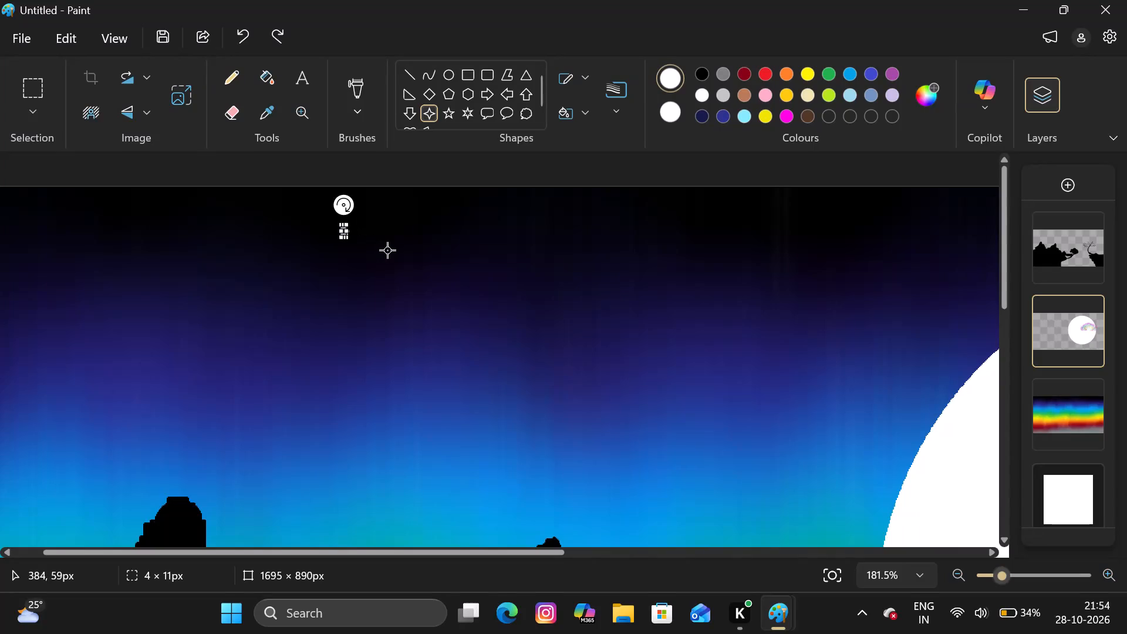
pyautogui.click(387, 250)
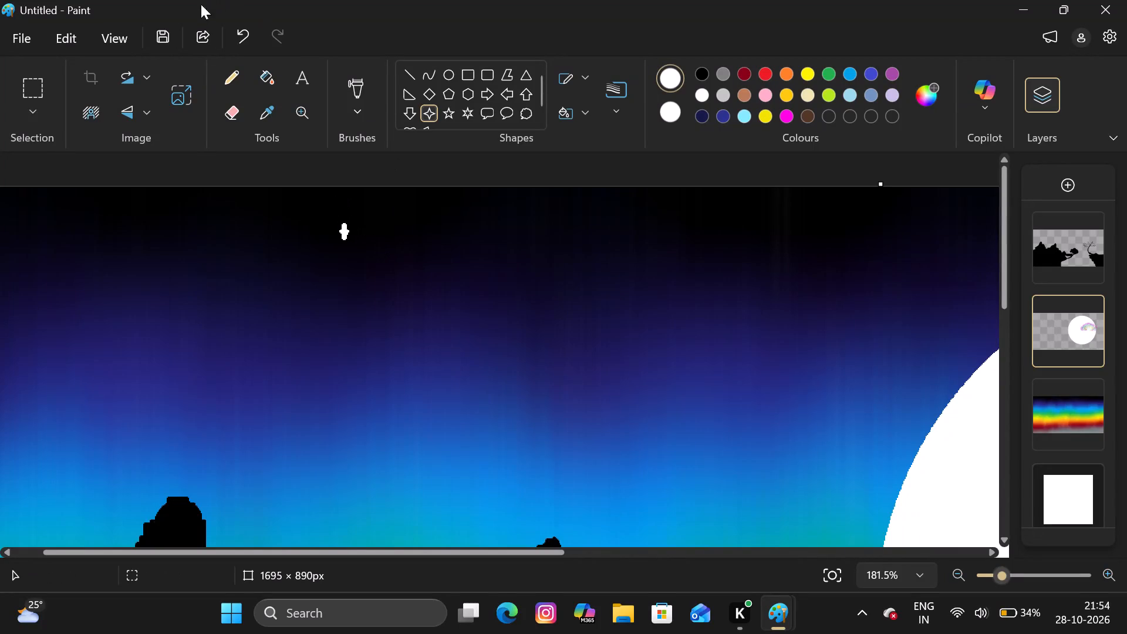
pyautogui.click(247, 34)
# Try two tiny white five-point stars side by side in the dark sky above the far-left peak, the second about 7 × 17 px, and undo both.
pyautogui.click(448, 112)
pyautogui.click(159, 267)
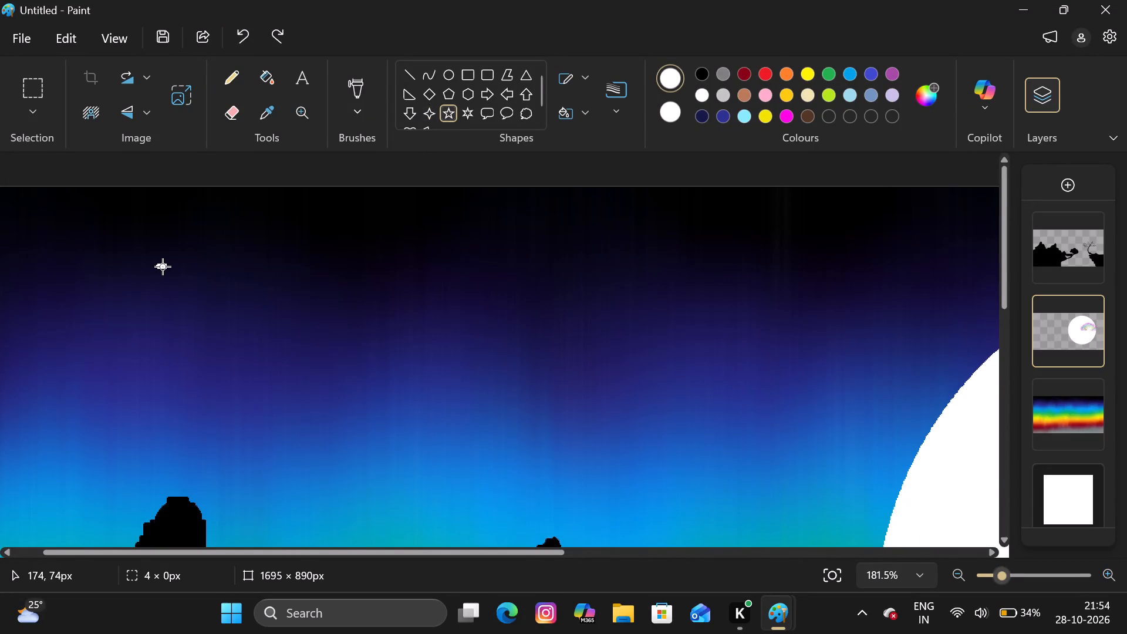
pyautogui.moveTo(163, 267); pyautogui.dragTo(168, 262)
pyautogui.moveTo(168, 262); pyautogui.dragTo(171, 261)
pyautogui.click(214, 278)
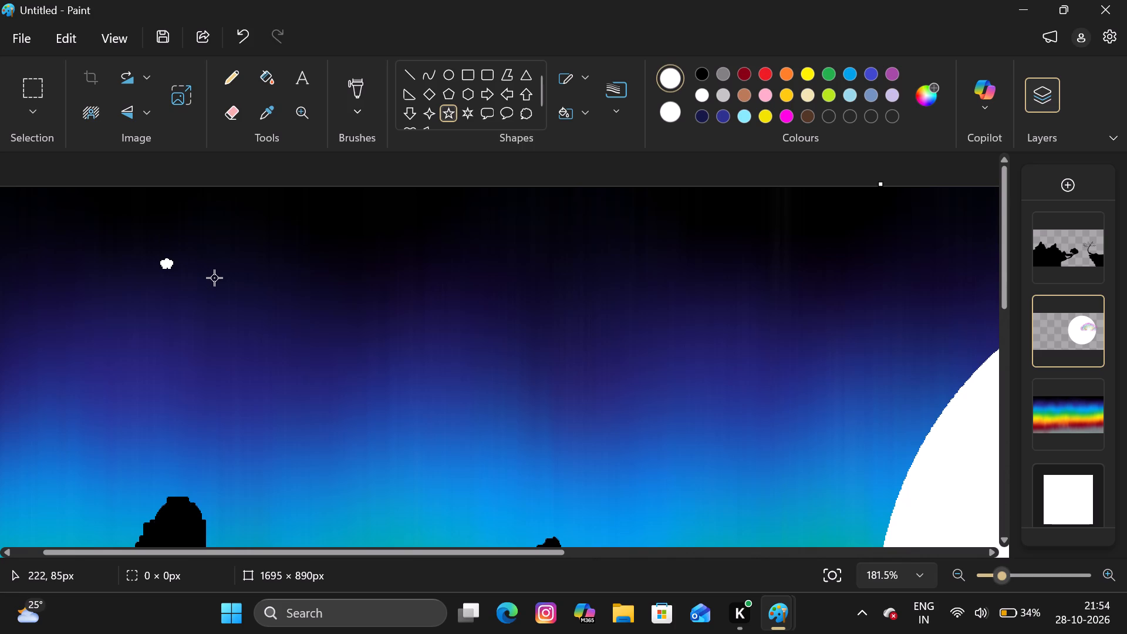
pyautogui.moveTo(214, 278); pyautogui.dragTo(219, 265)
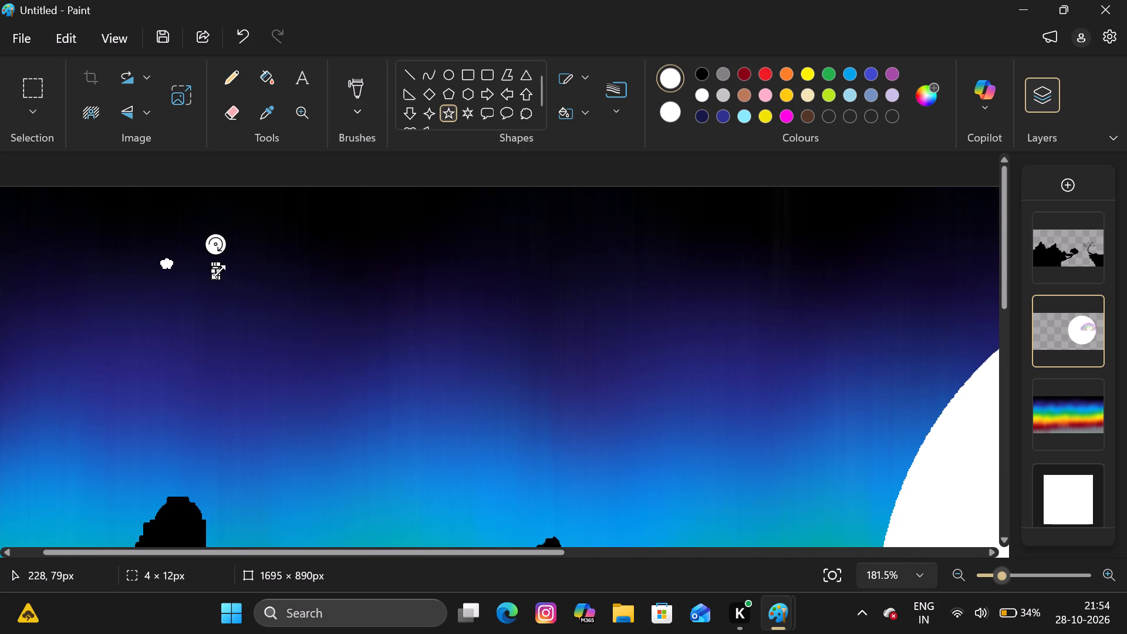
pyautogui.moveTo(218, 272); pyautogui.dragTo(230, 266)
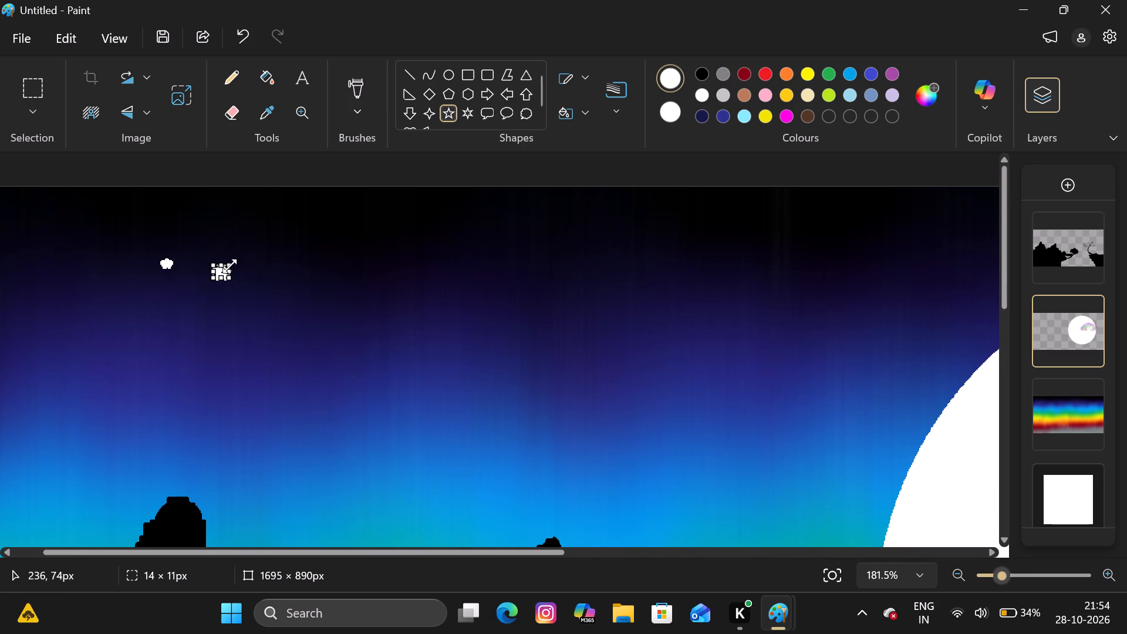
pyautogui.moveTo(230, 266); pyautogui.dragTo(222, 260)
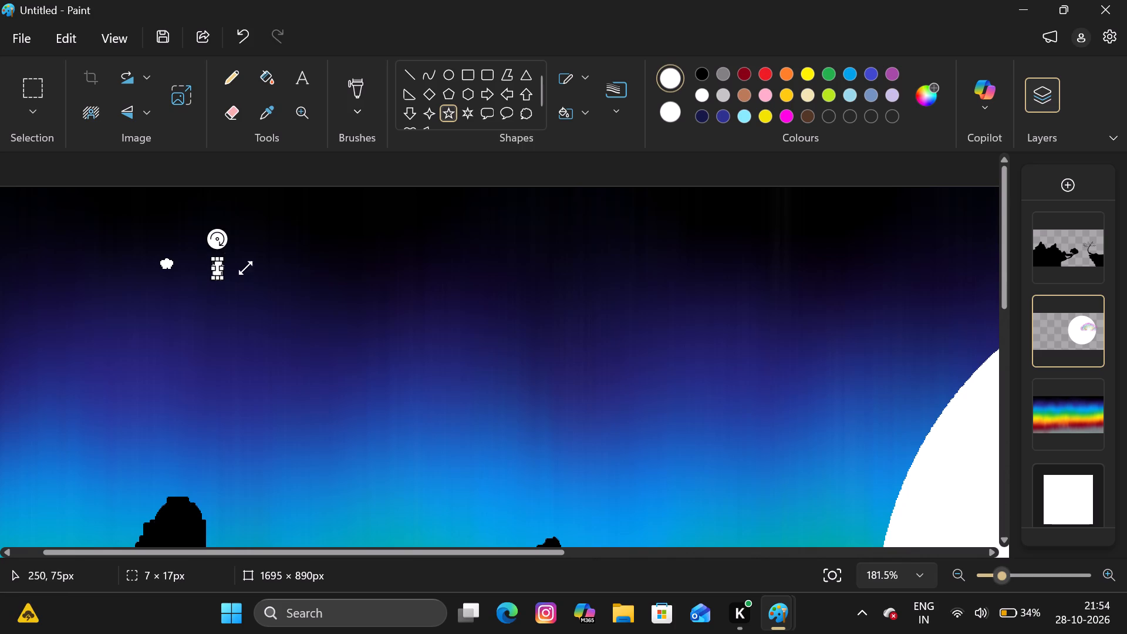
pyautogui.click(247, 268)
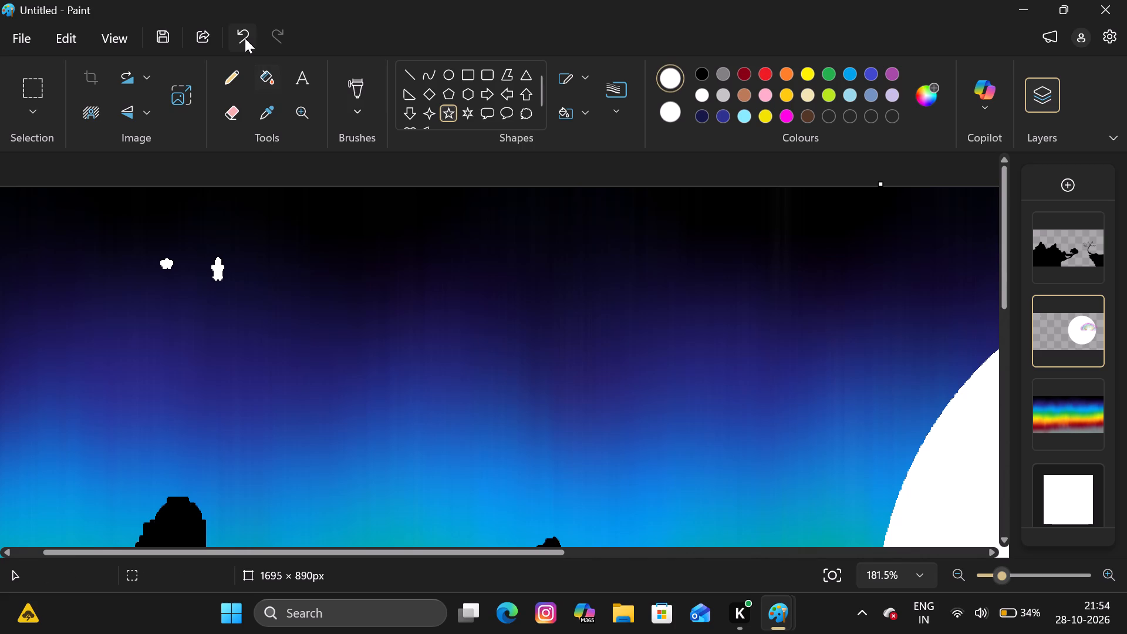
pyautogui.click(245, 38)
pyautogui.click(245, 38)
# With a small white Calligraphy pen, dot three round stars in the sky around the far-left peak, undoing a stray curved stroke.
pyautogui.click(363, 106)
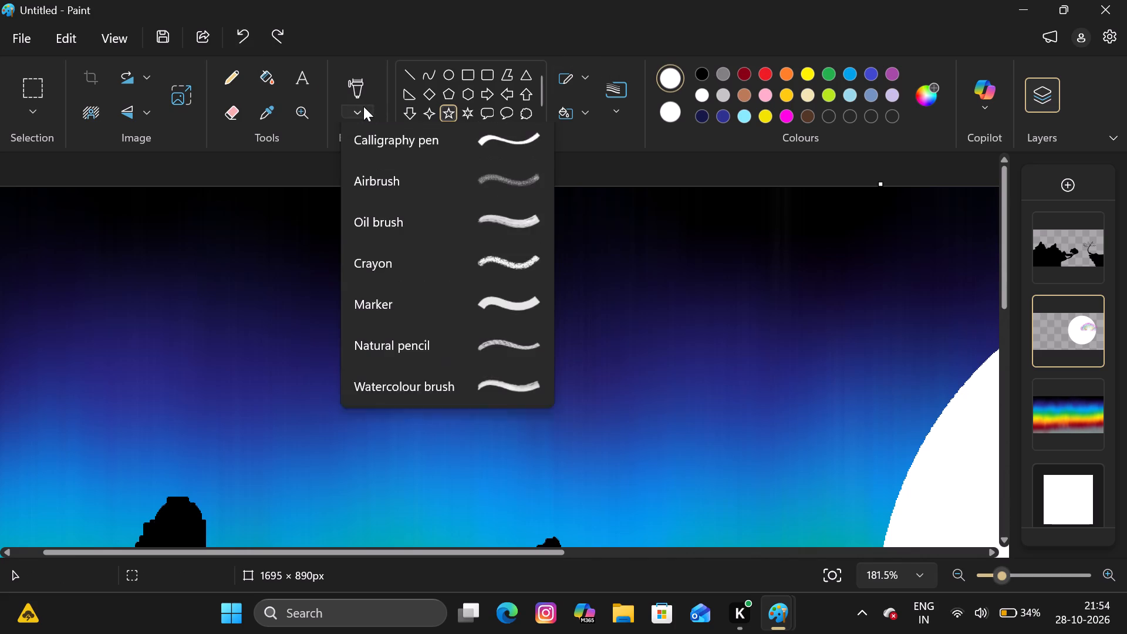
pyautogui.click(400, 158)
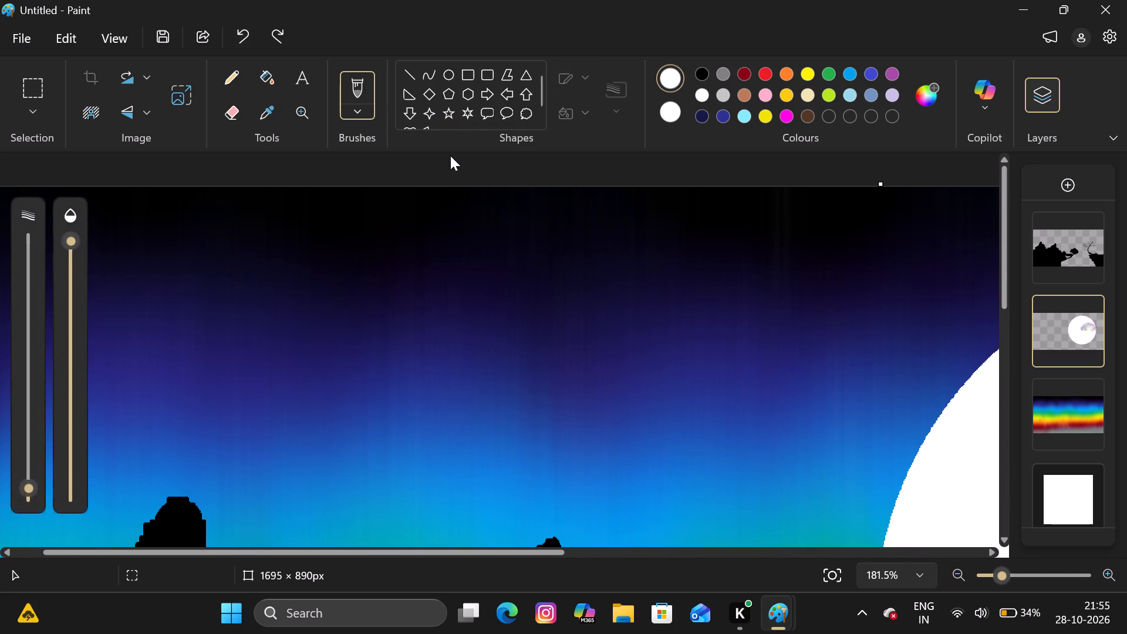
pyautogui.click(34, 454)
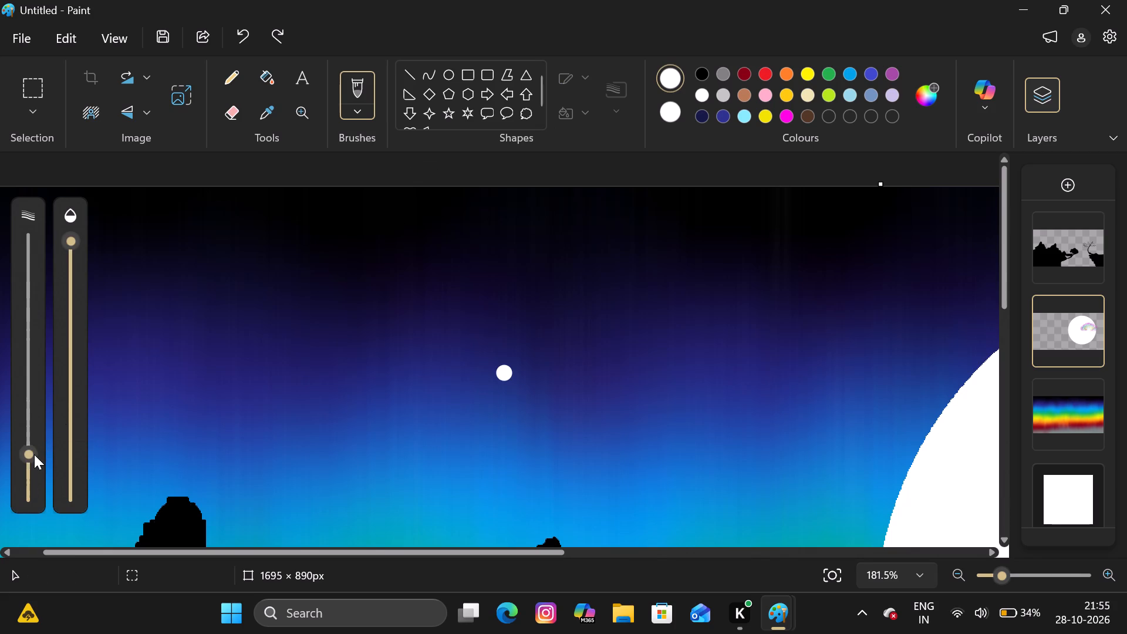
pyautogui.click(25, 476)
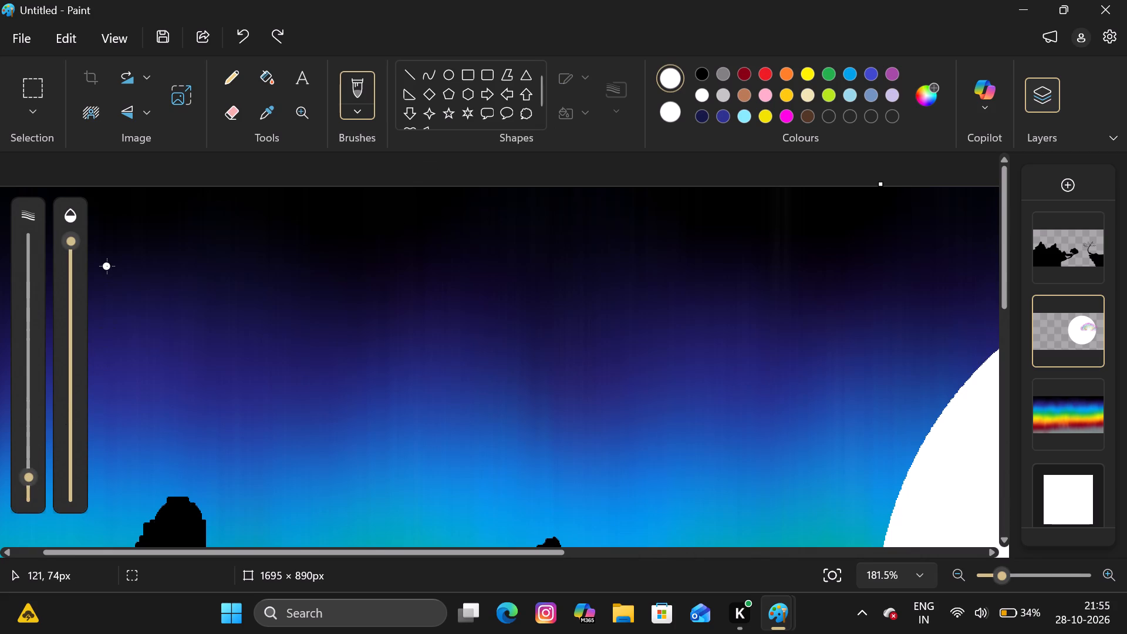
pyautogui.click(107, 266)
pyautogui.moveTo(254, 241); pyautogui.dragTo(187, 354)
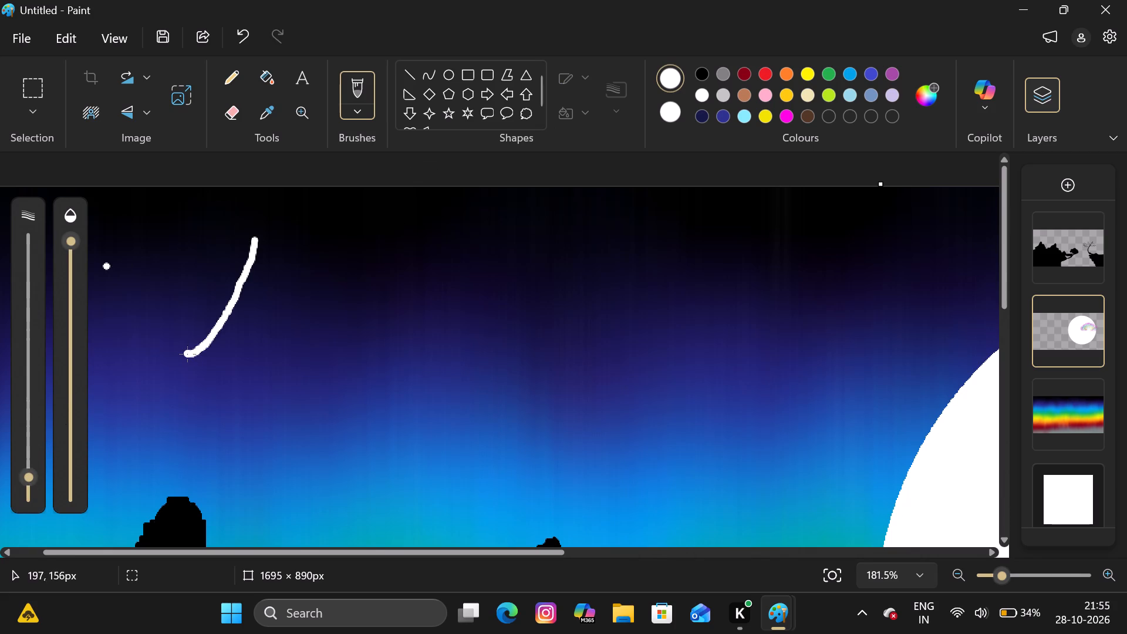
pyautogui.click(246, 38)
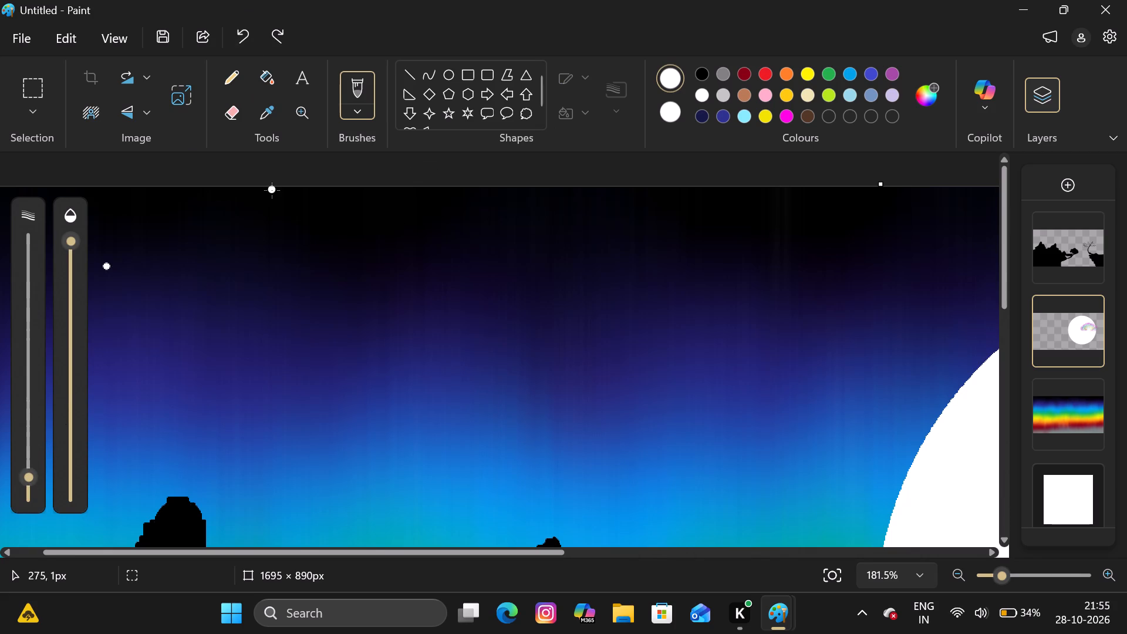
pyautogui.click(272, 190)
pyautogui.click(161, 377)
# Dot six more small white stars scattered across the sky between the far-left peak and the moon.
pyautogui.click(654, 242)
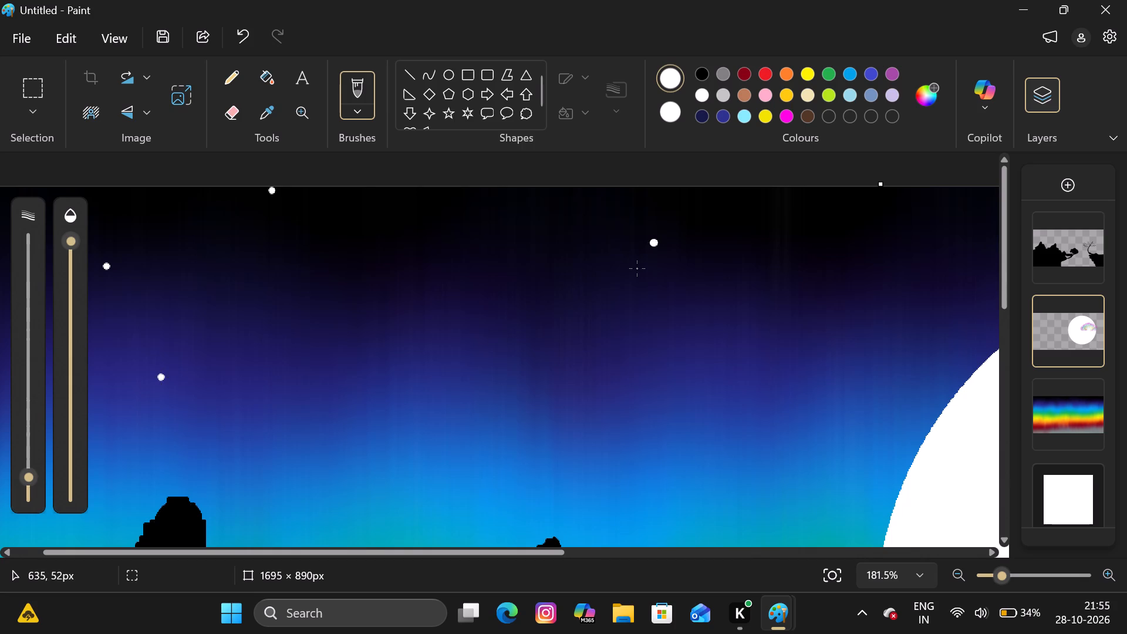
pyautogui.click(445, 328)
pyautogui.click(325, 458)
pyautogui.click(808, 399)
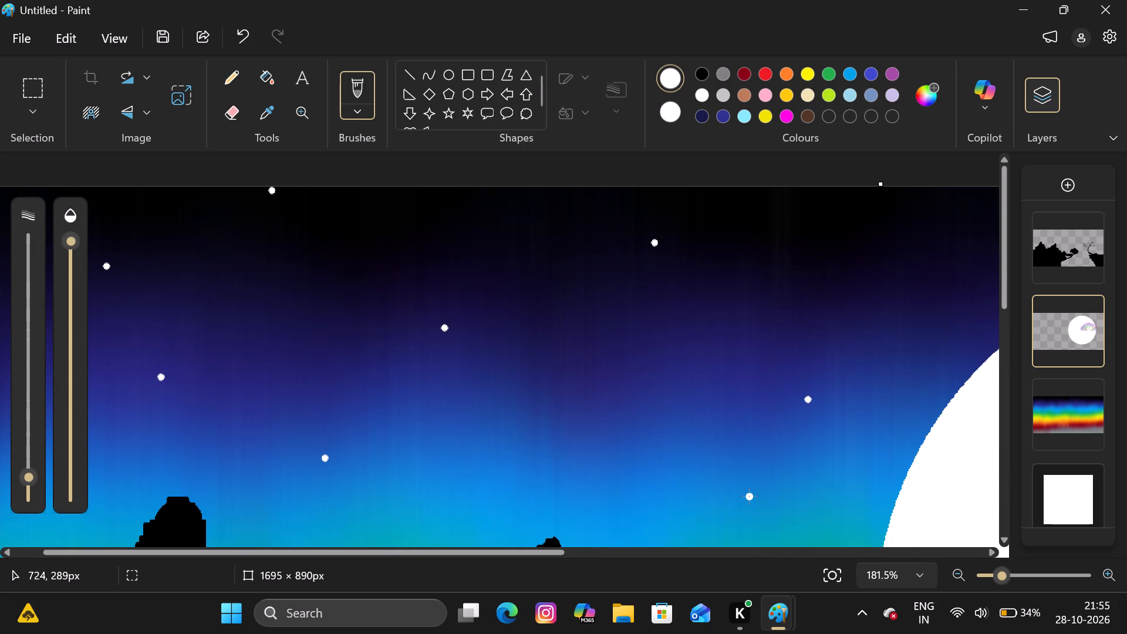
pyautogui.click(749, 496)
pyautogui.click(505, 229)
# Dot five small white stars in the sky above and right of the moon, down to the yellow band beside the tree.
pyautogui.keyDown('ctrl'); pyautogui.scroll(-6, 416, 263); pyautogui.keyUp('ctrl')
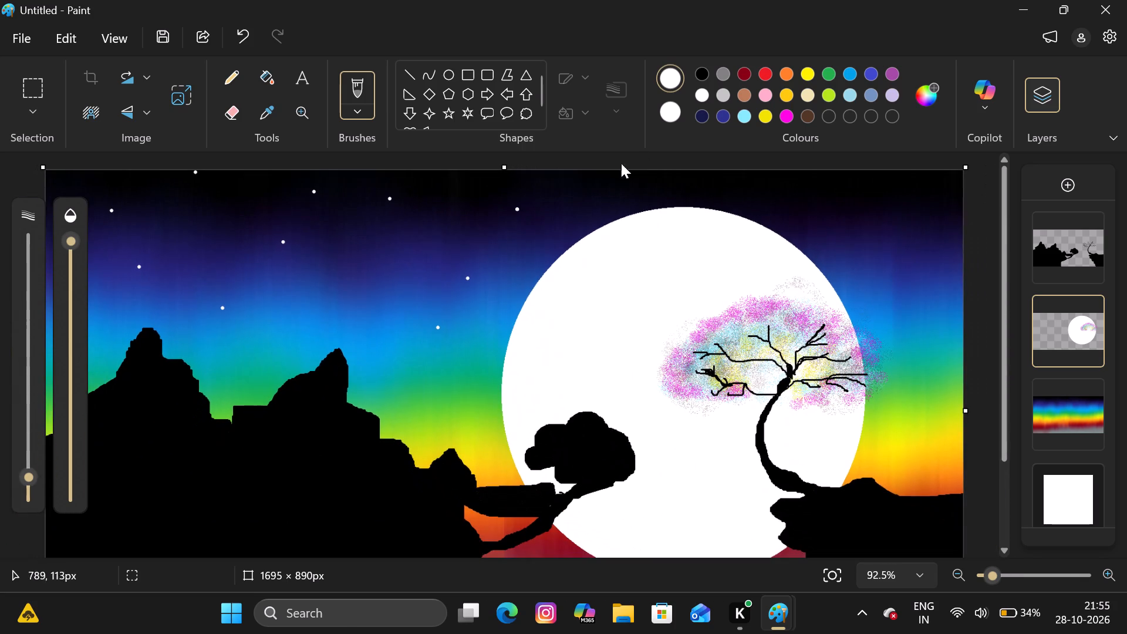
pyautogui.click(785, 183)
pyautogui.click(922, 197)
pyautogui.click(908, 248)
pyautogui.click(977, 343)
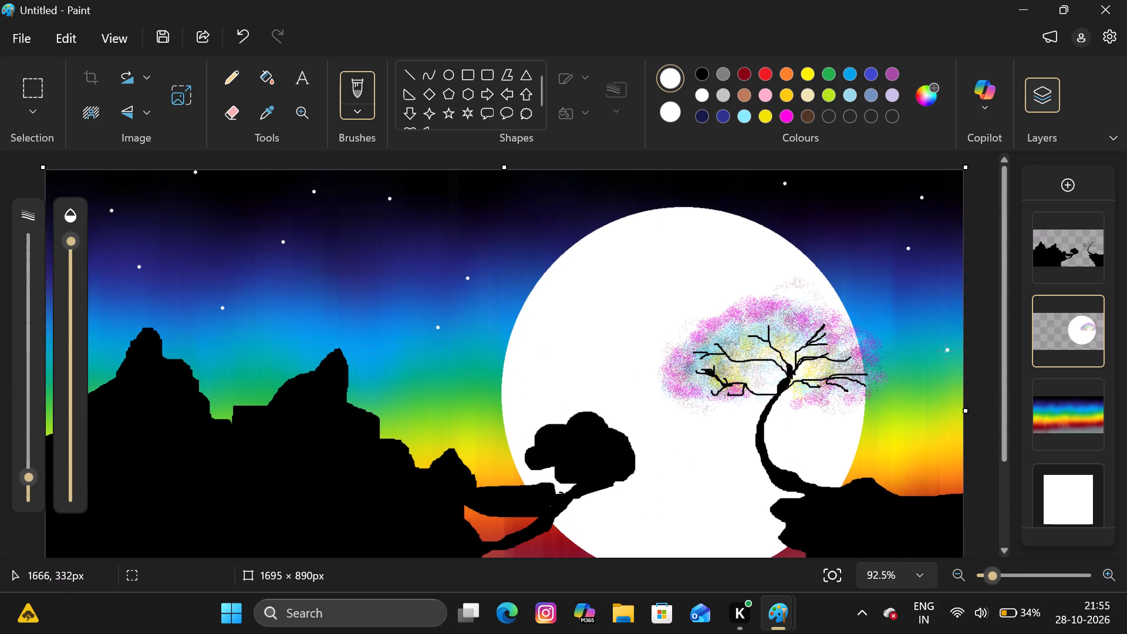
pyautogui.click(942, 355)
pyautogui.click(927, 423)
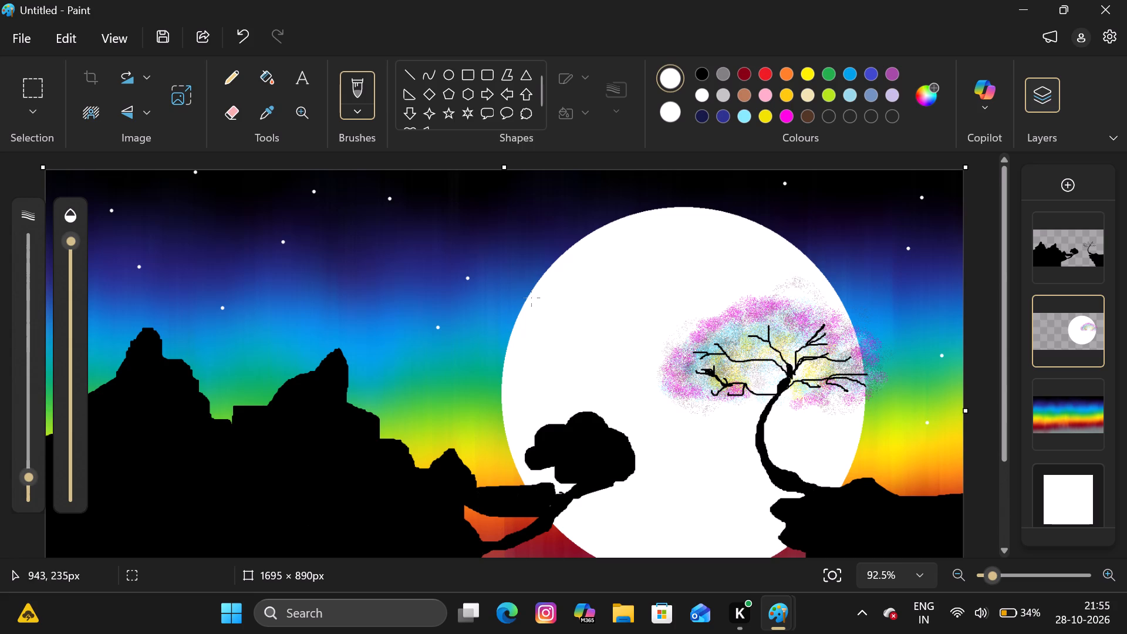
# Dot five more white stars: three around the mountain peaks, one above the moon and one beside its upper-left edge.
pyautogui.click(360, 262)
pyautogui.click(96, 322)
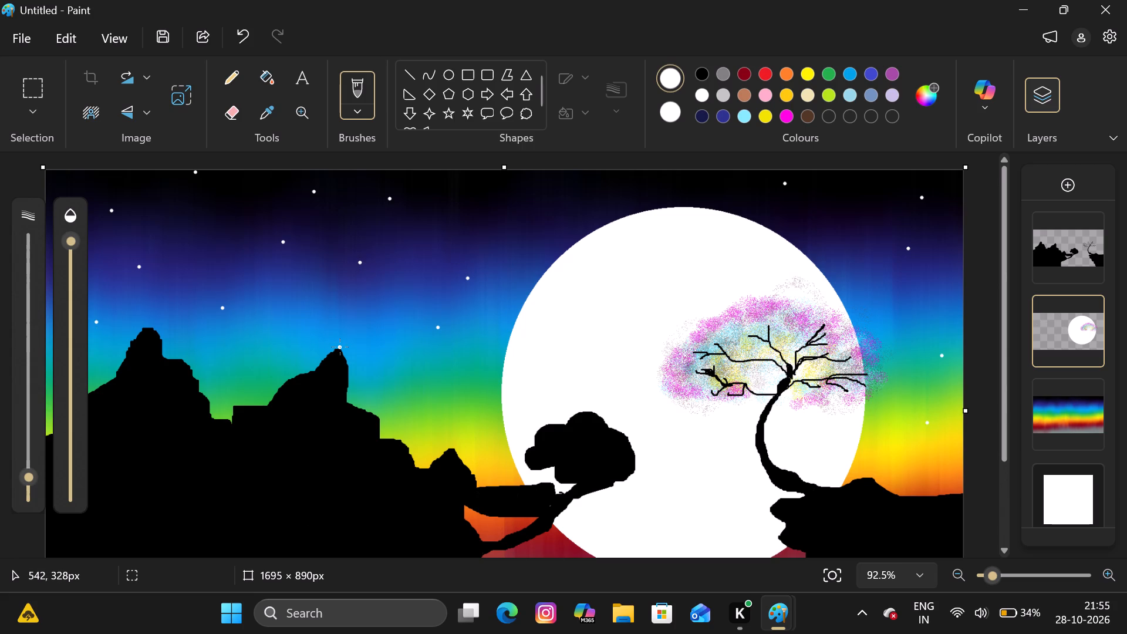
pyautogui.click(397, 403)
pyautogui.click(609, 178)
pyautogui.click(545, 235)
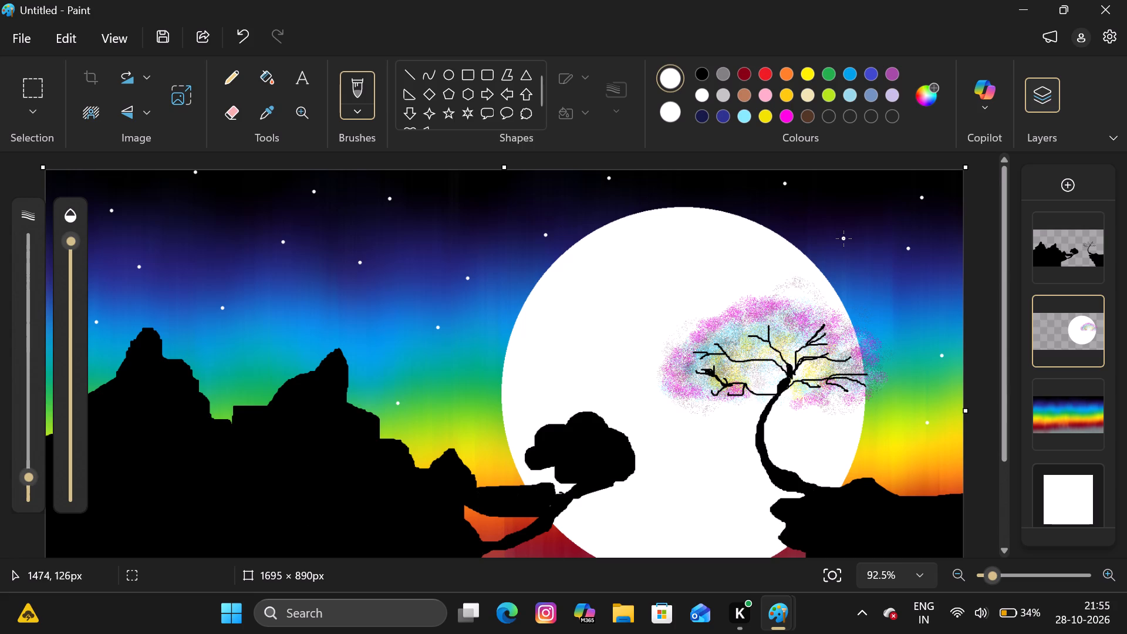
# Dot four more white stars, one right of the moon above the tree and three over the left mountains, undoing a stray stroke.
pyautogui.moveTo(843, 238); pyautogui.dragTo(514, 388)
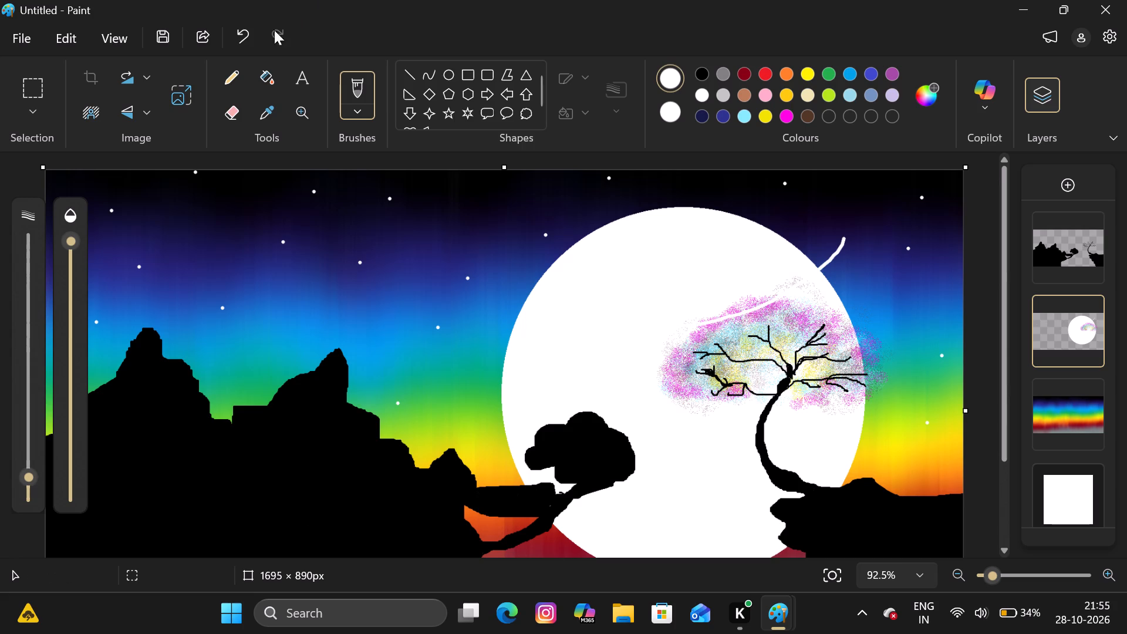
pyautogui.click(251, 35)
pyautogui.click(852, 237)
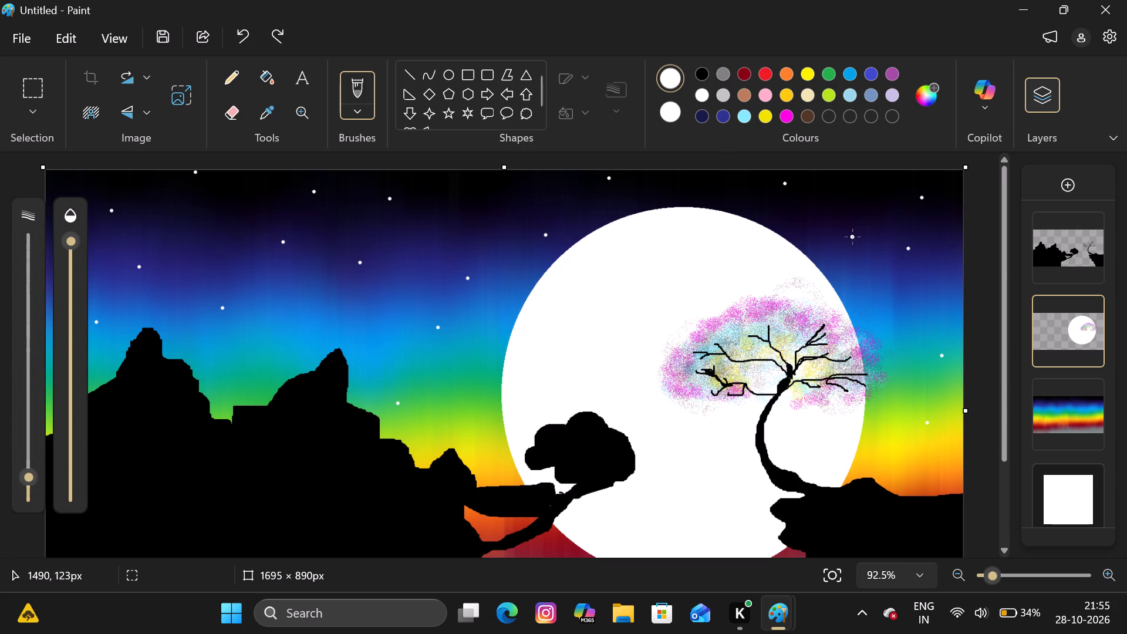
pyautogui.click(477, 409)
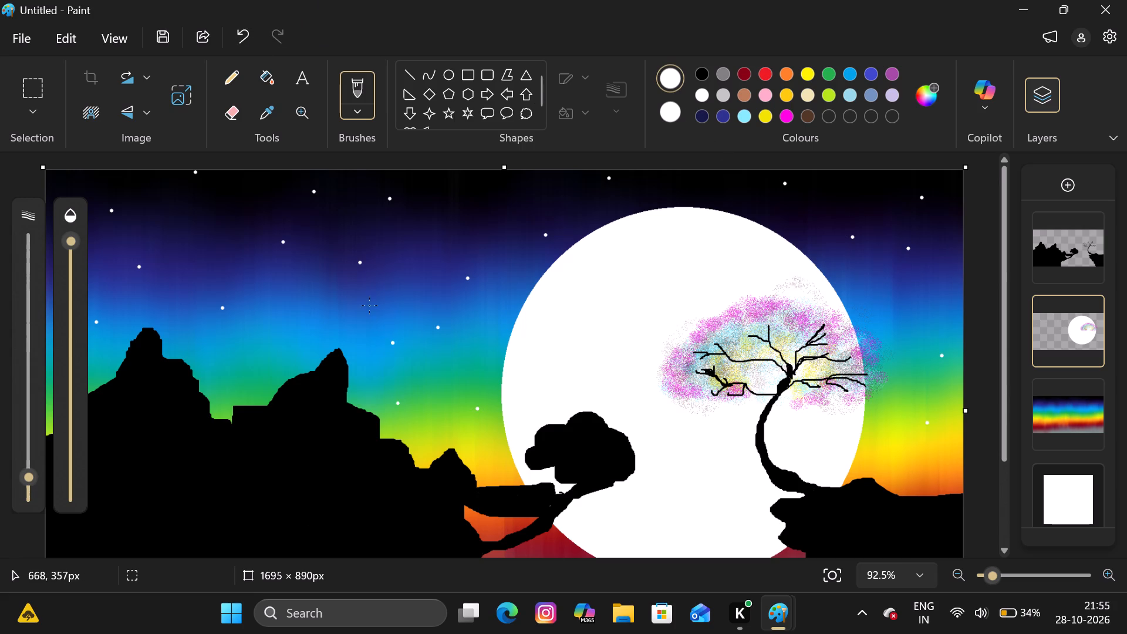
pyautogui.click(282, 309)
pyautogui.click(227, 234)
pyautogui.keyDown('ctrl'); pyautogui.scroll(-3, 316, 313); pyautogui.keyUp('ctrl')
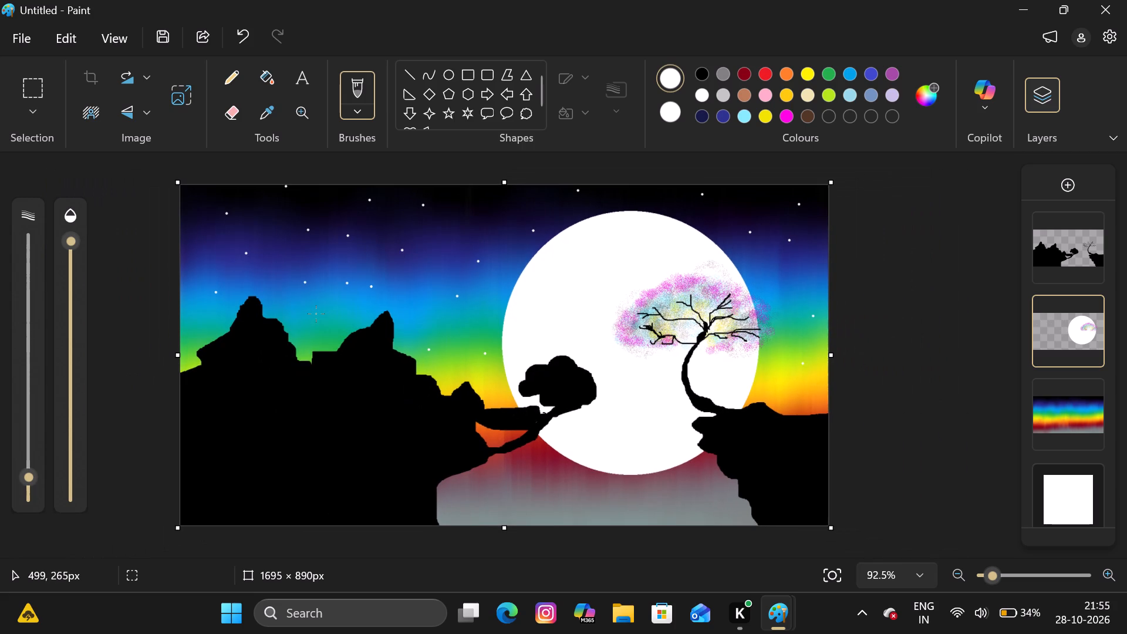